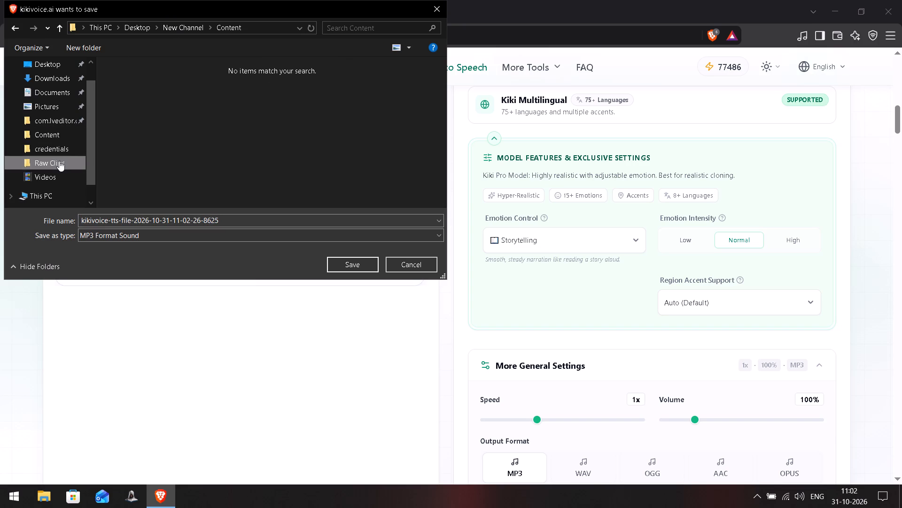
Name the MP3 voiceover download void_short_Ai_voice_10 in the Raw Clips folder, reusing the existing void_short_Ai_voice_9 file name.
click(246, 126)
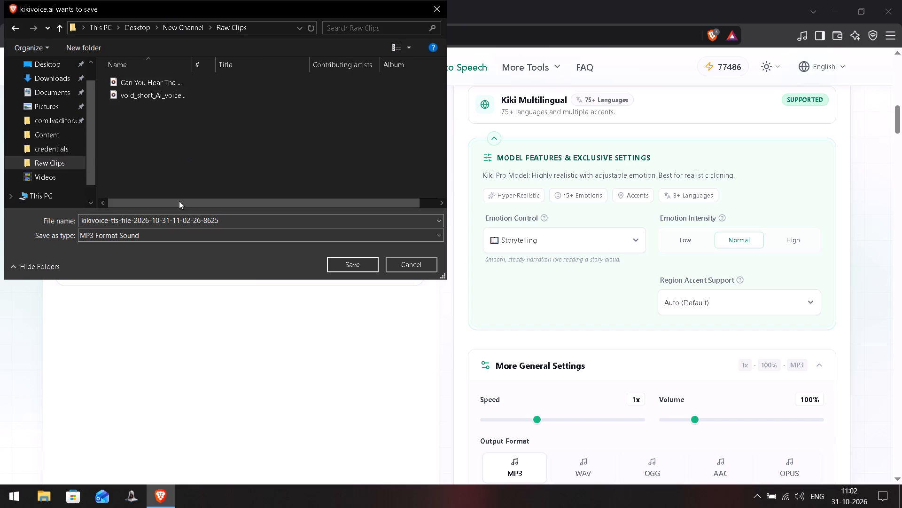
click(162, 97)
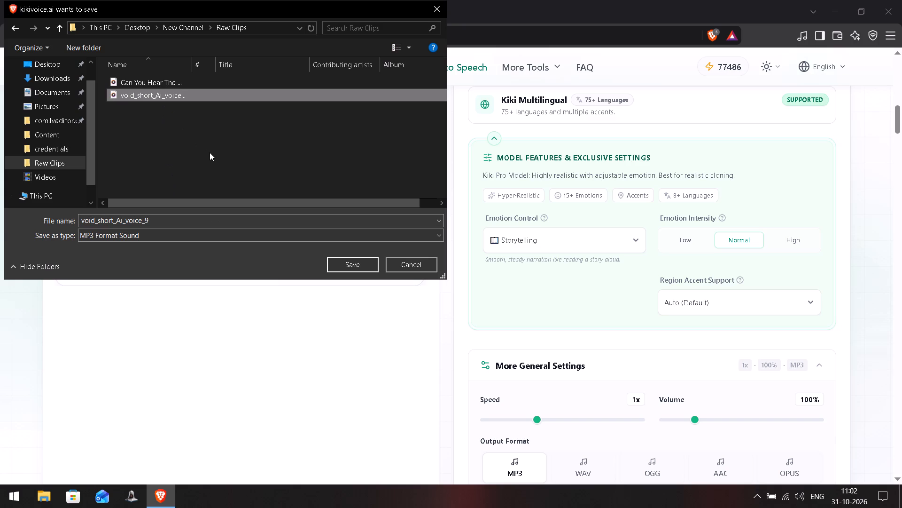
click(163, 219)
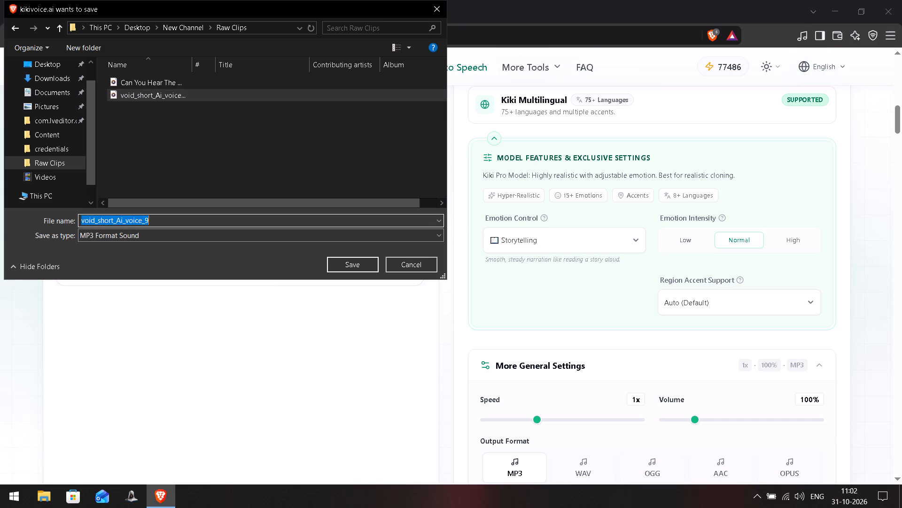
click(163, 219)
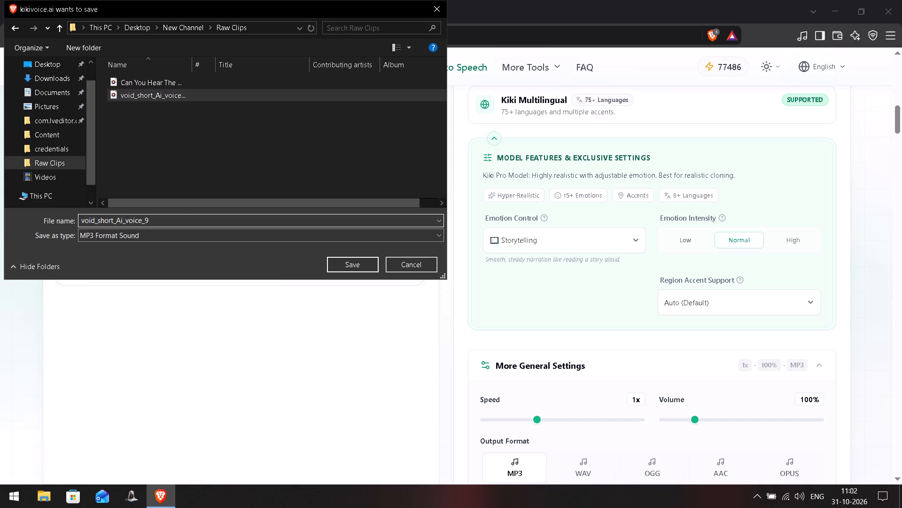
key(BackSpace)
text(10)
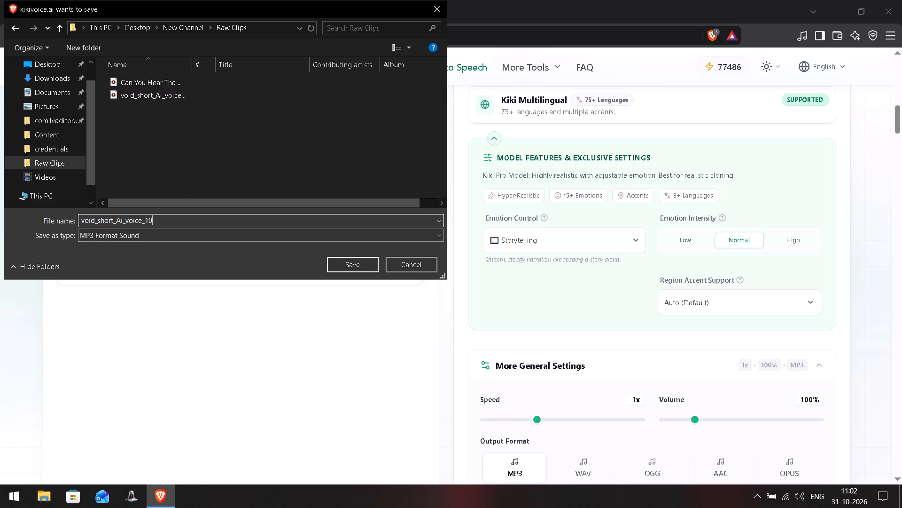
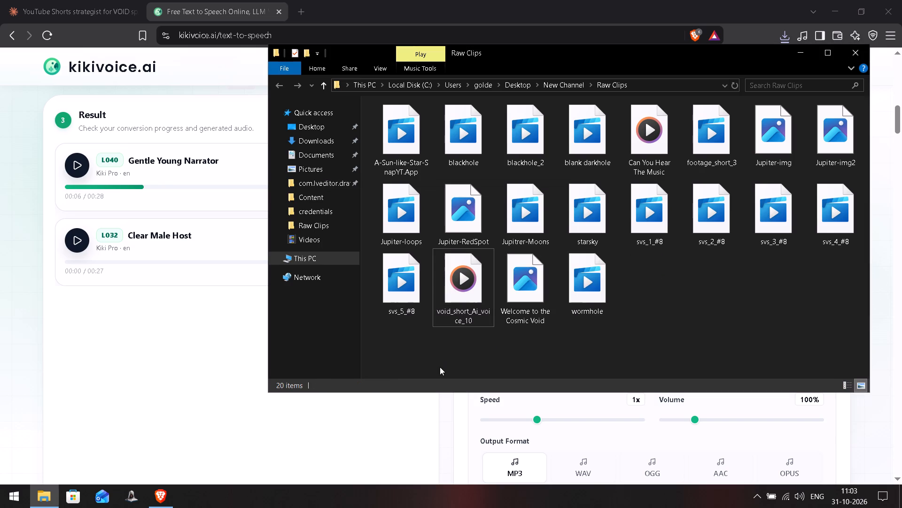
Permanently delete the five clips svs_1_#8 through svs_5_#8 from the Raw Clips folder.
click(409, 289)
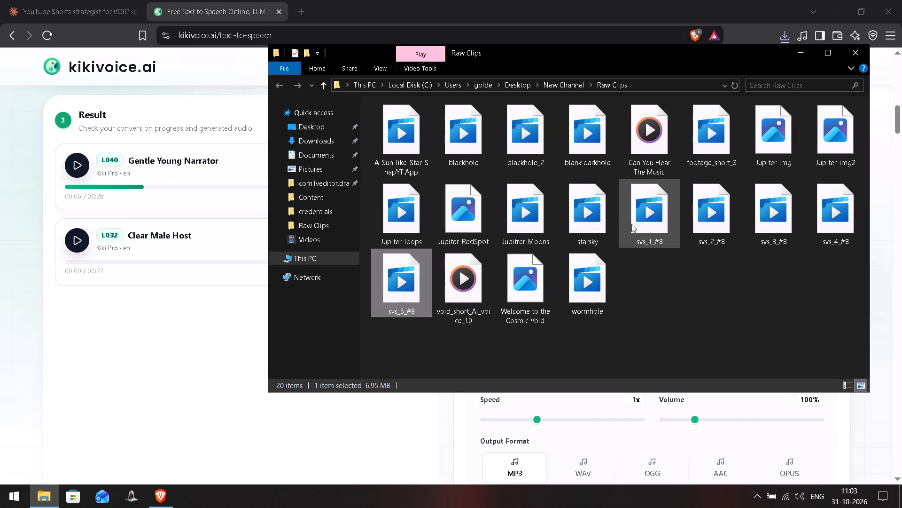
ctrl+click(631, 224)
ctrl+click(692, 218)
ctrl+click(751, 222)
ctrl+click(816, 224)
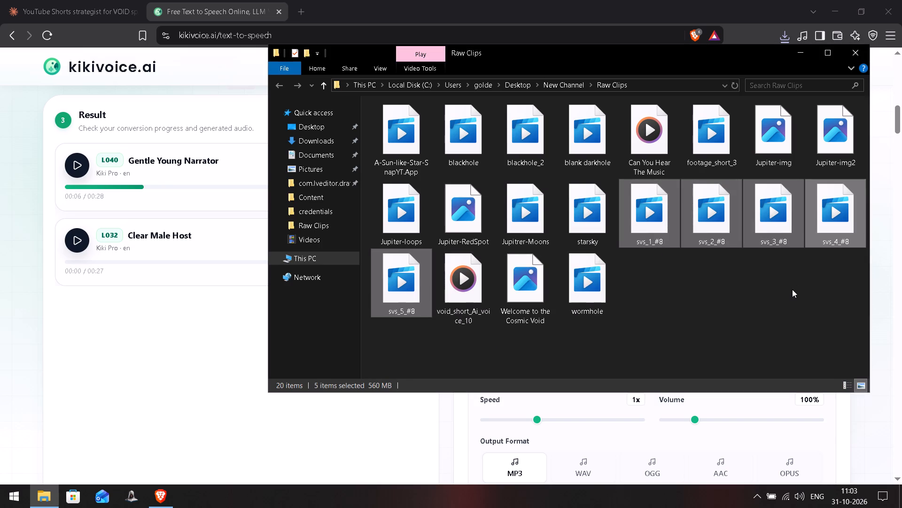
key(shift+Delete)
key(Return)
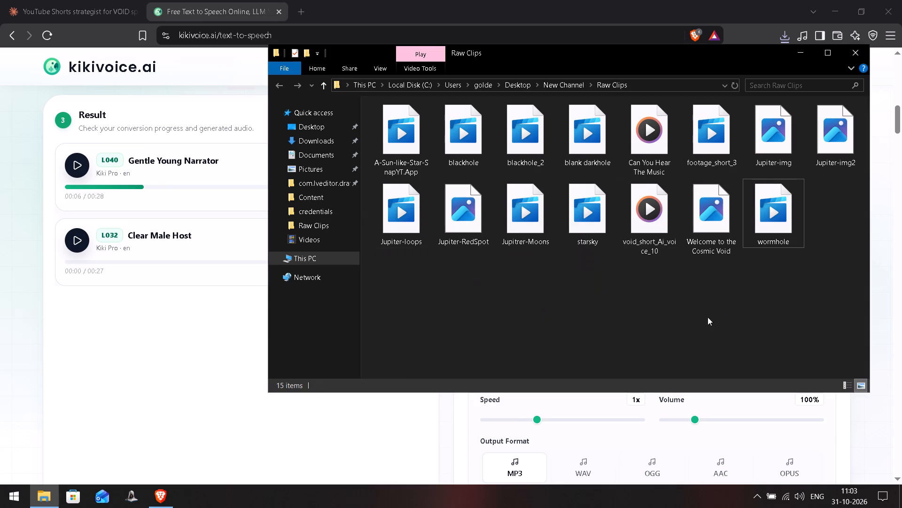
click(704, 317)
Permanently delete the wormhole clip from the Raw Clips folder.
click(779, 242)
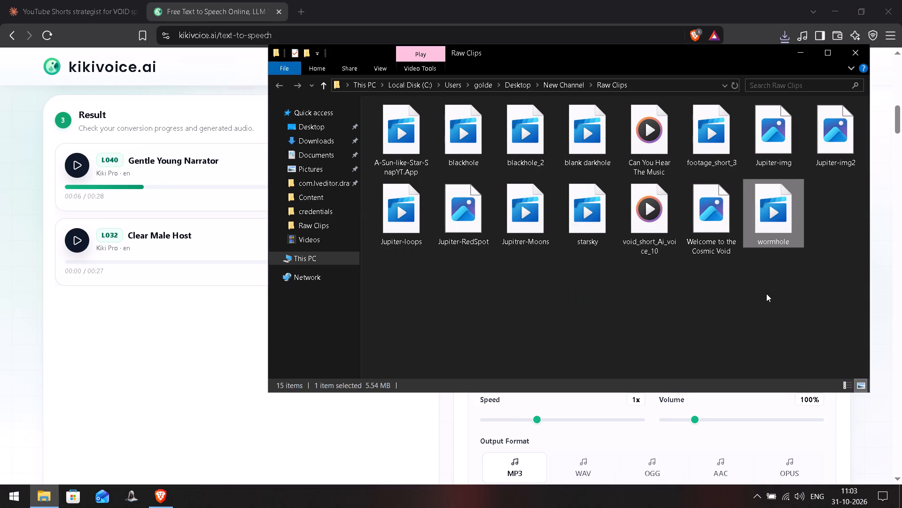
key(shift+Delete)
key(Return)
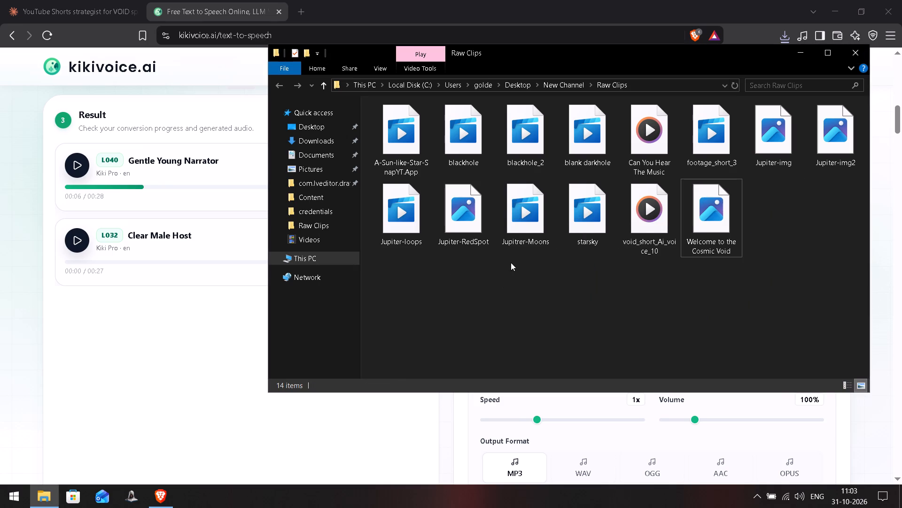
click(518, 244)
click(518, 294)
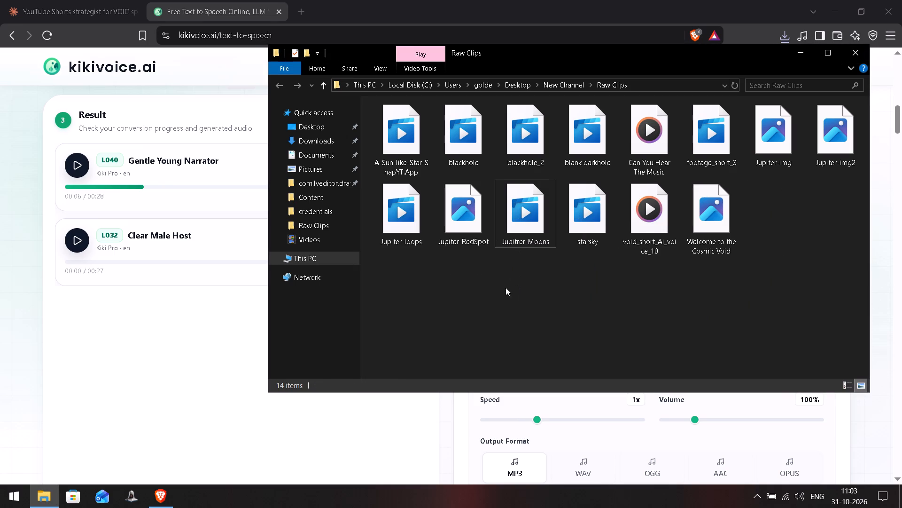
Permanently delete the Jupiter-RedSpot image and the Jupiter-loops video from Raw Clips.
click(463, 225)
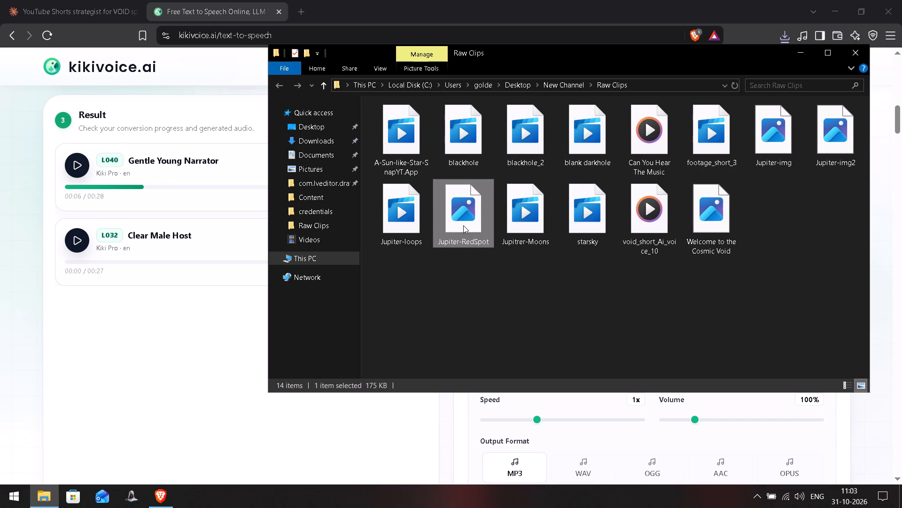
key(shift+Delete)
key(Return)
click(394, 227)
key(shift+Delete)
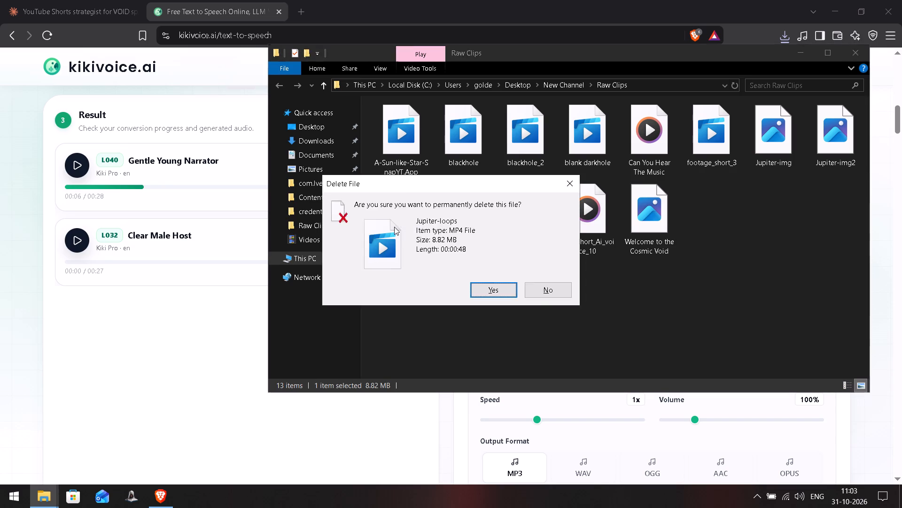
key(Return)
Permanently delete the blackhole_2 video from the Raw Clips folder.
click(538, 152)
key(shift+Delete)
key(Return)
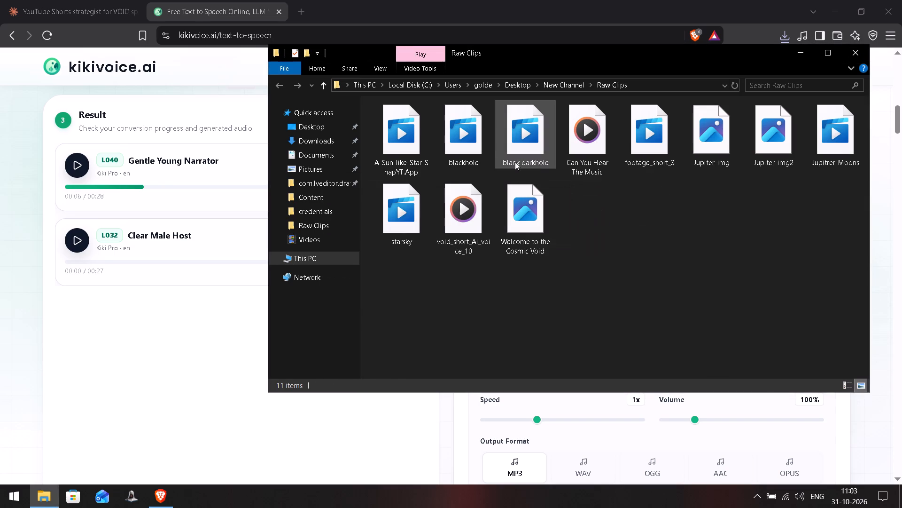
Permanently delete the two images Jupiter-img and Jupiter-img2 from the Raw Clips folder.
click(476, 155)
click(609, 210)
click(650, 159)
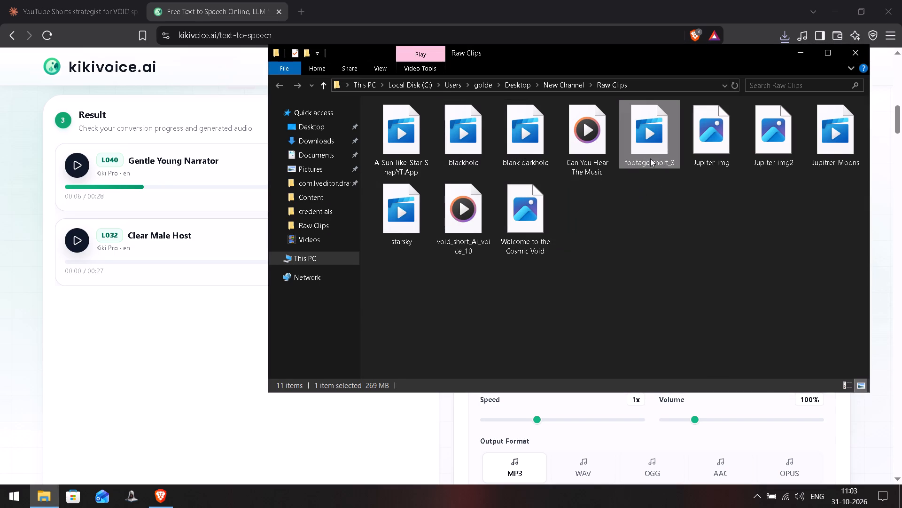
click(725, 164)
ctrl+click(786, 162)
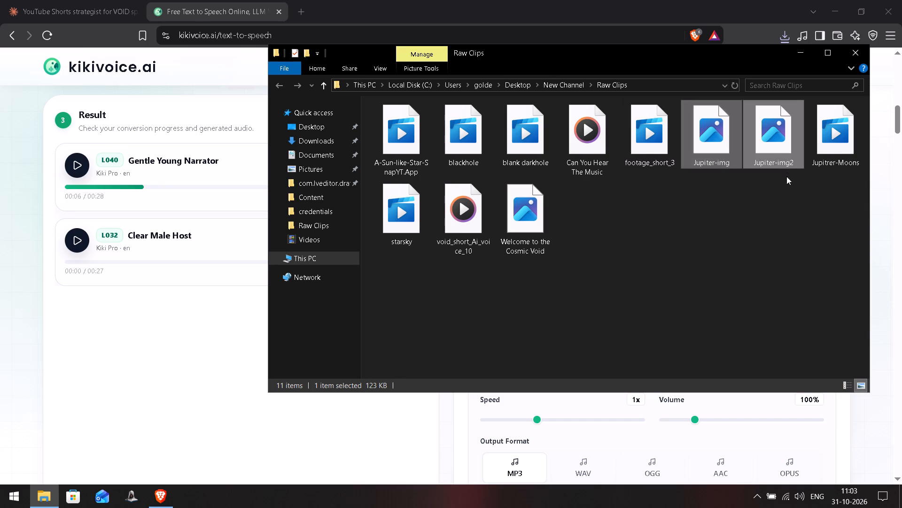
key(shift+Delete)
key(Return)
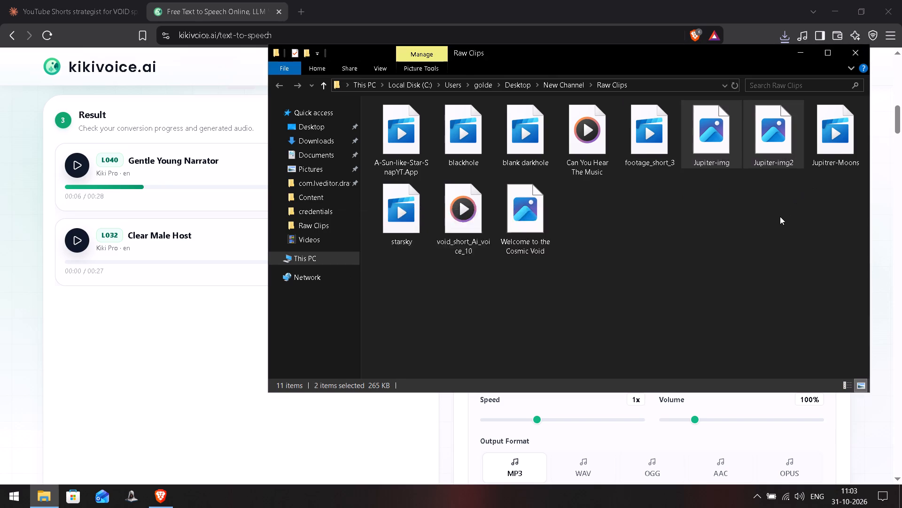
click(586, 255)
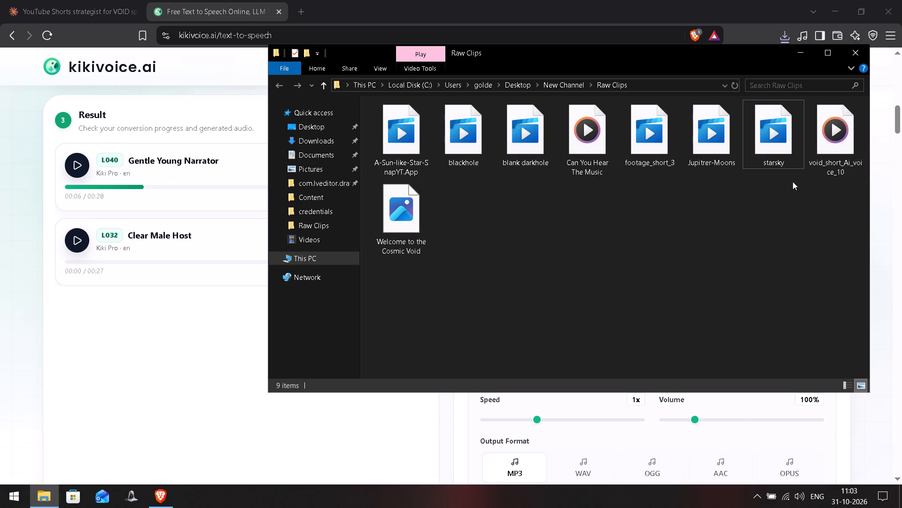
Play the A-Sun-like-Star-SnapYT.App clip to review its footage, and close the video player.
click(412, 152)
click(412, 152)
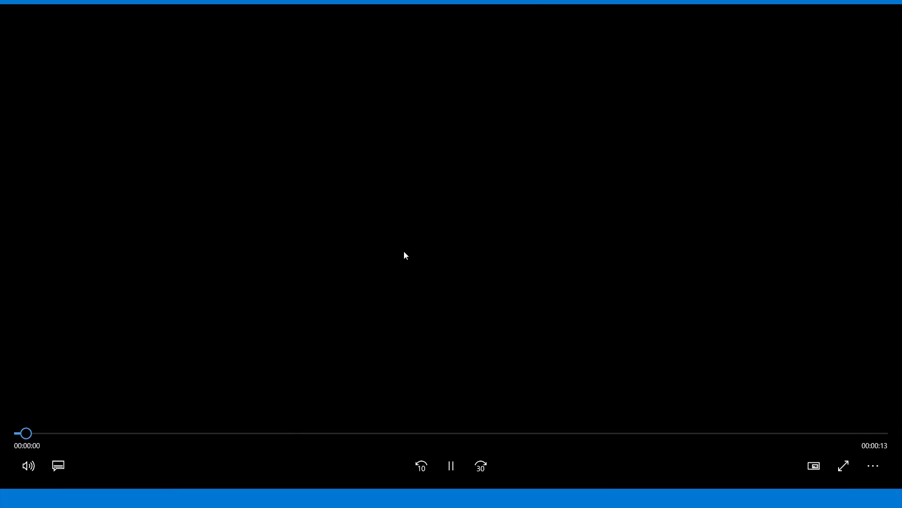
click(294, 449)
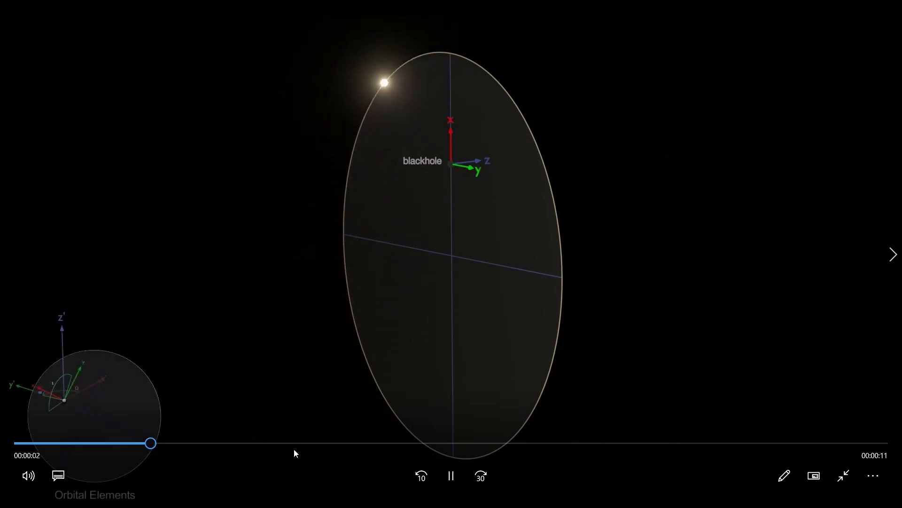
key(Escape)
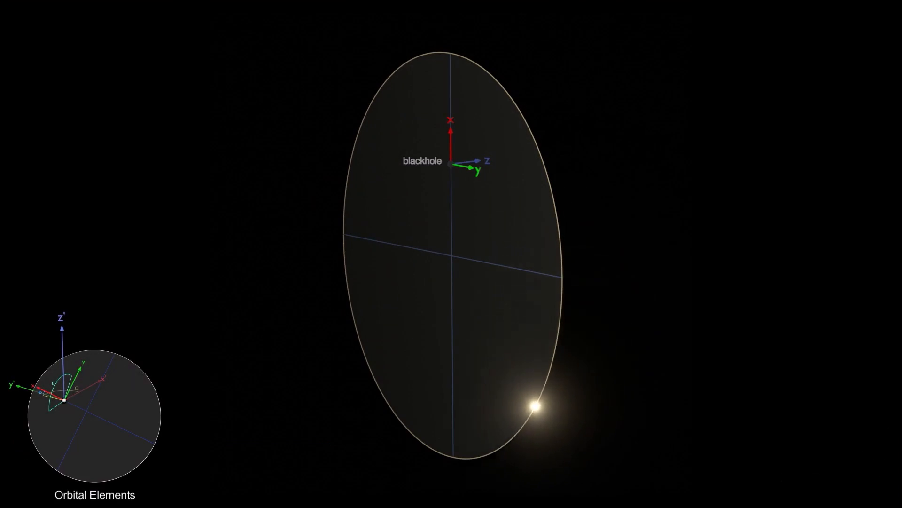
key(Escape)
key(Escape)
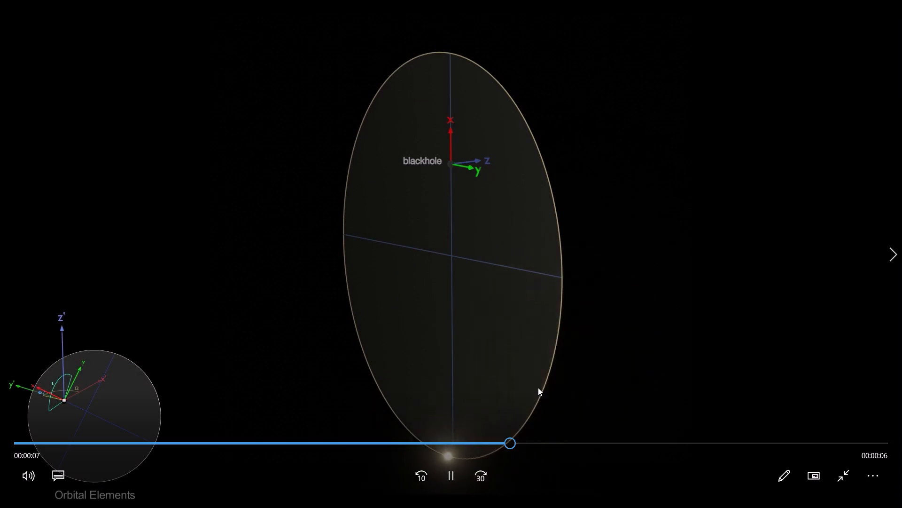
key(Escape)
key(Escape)
key(Escape)
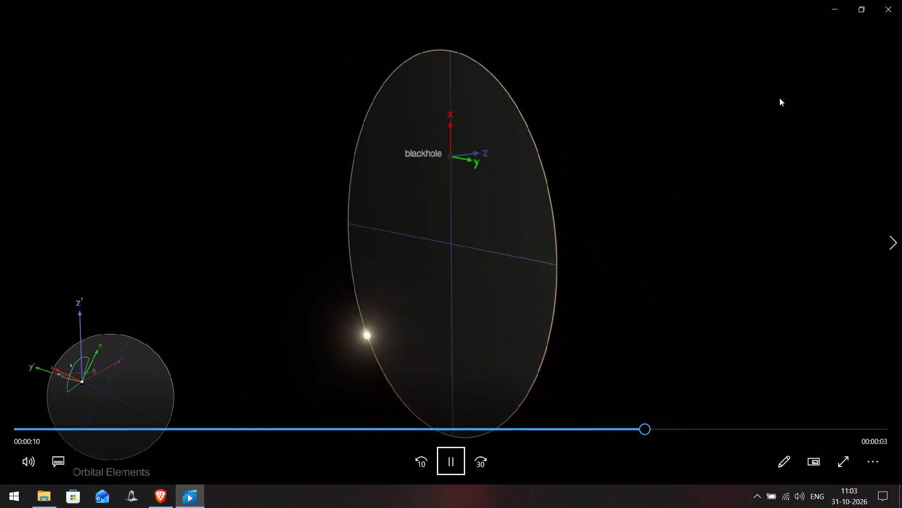
click(901, 11)
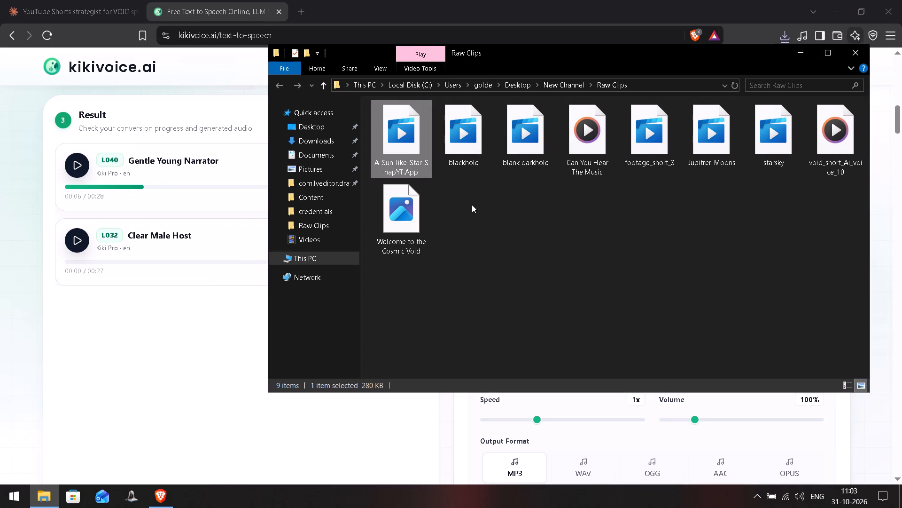
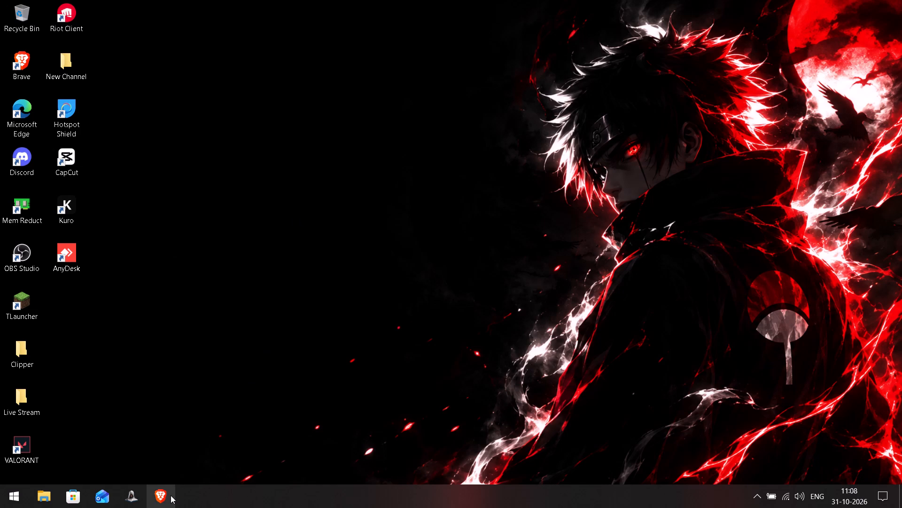
Start Hotspot Shield, skip the Premium offer to connect with the Basic plan, and close its window and notification.
click(744, 495)
click(759, 495)
click(501, 402)
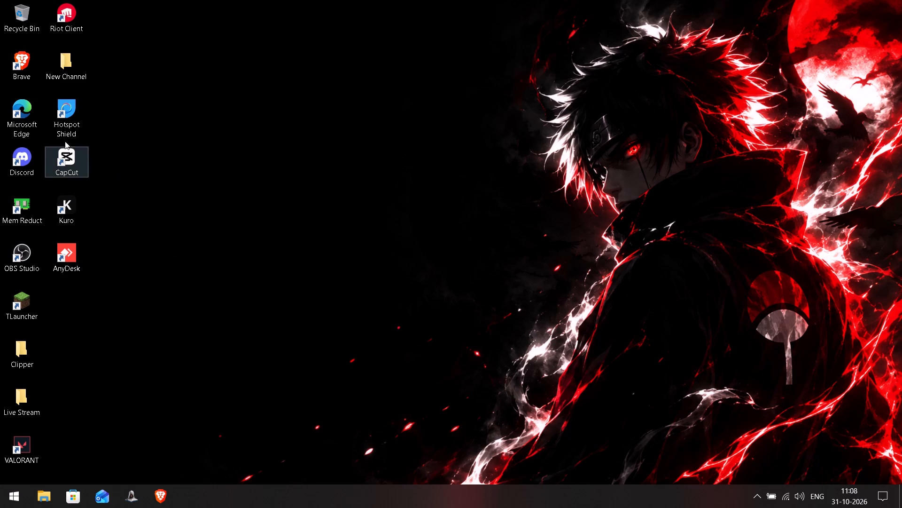
double_click(58, 108)
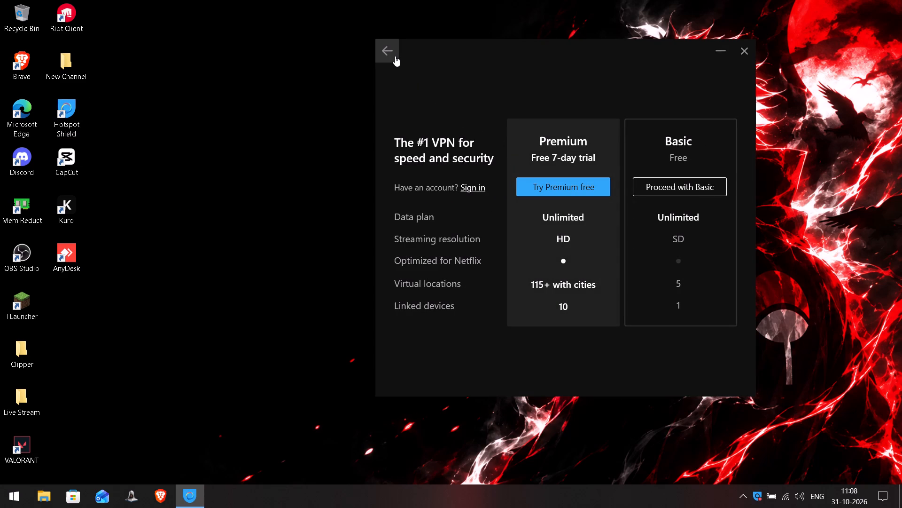
click(391, 54)
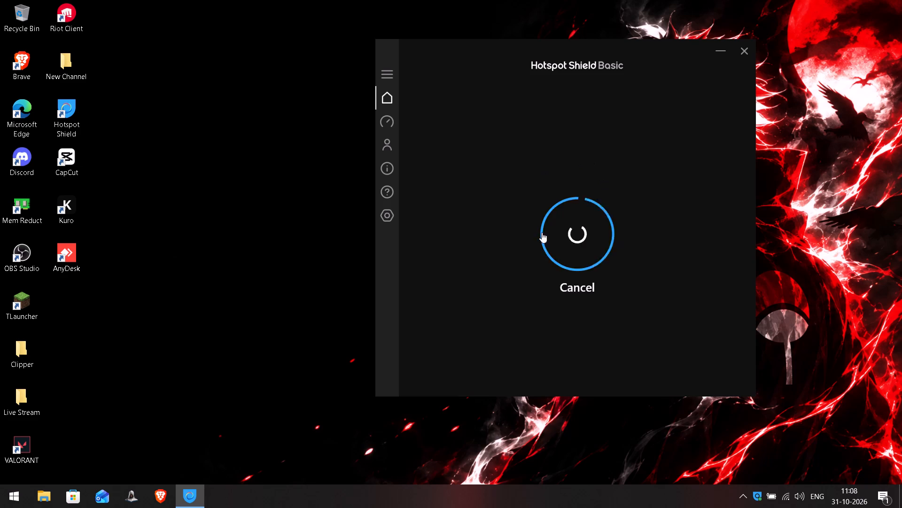
click(745, 48)
click(877, 416)
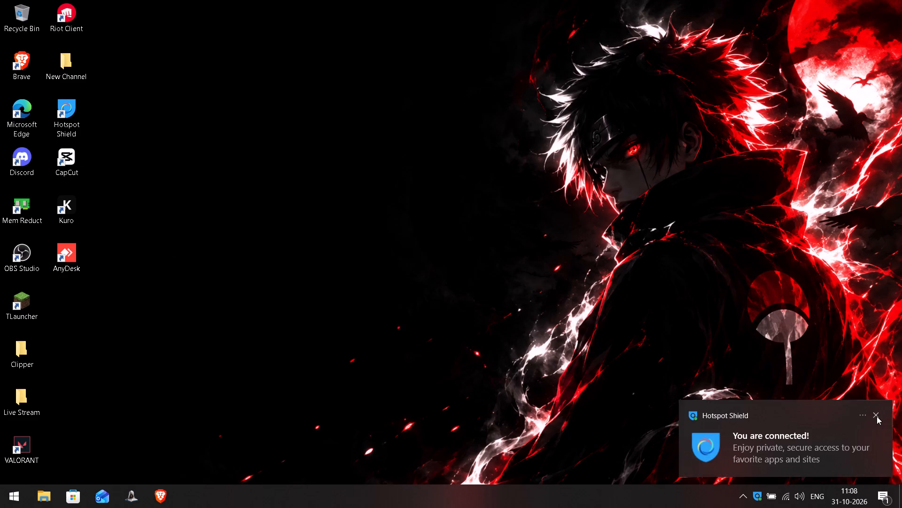
click(465, 261)
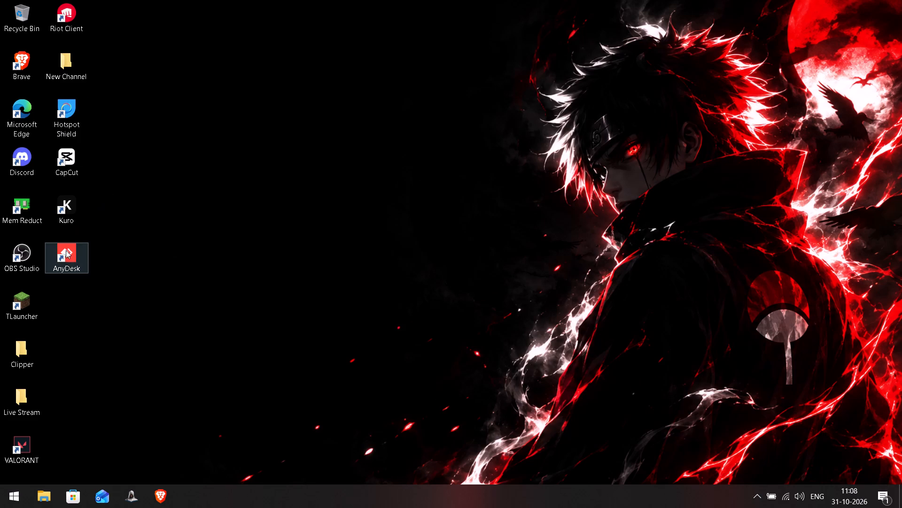
Launch Kuro from the desktop.
double_click(66, 213)
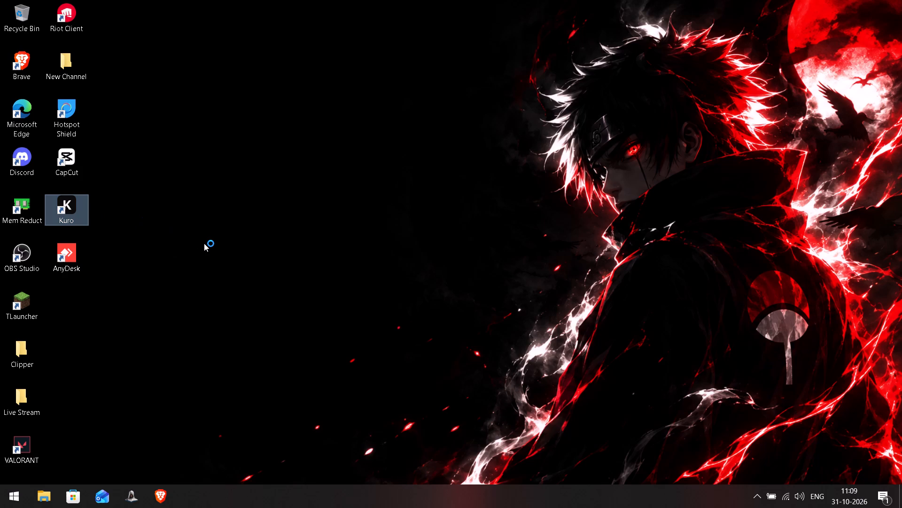
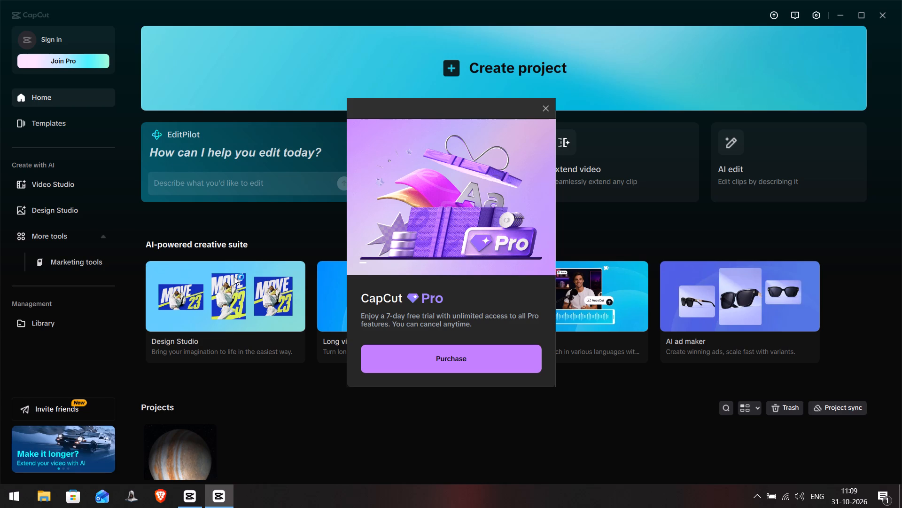
Dismiss the CapCut Pro trial offer and delete the existing project 1030.
click(545, 111)
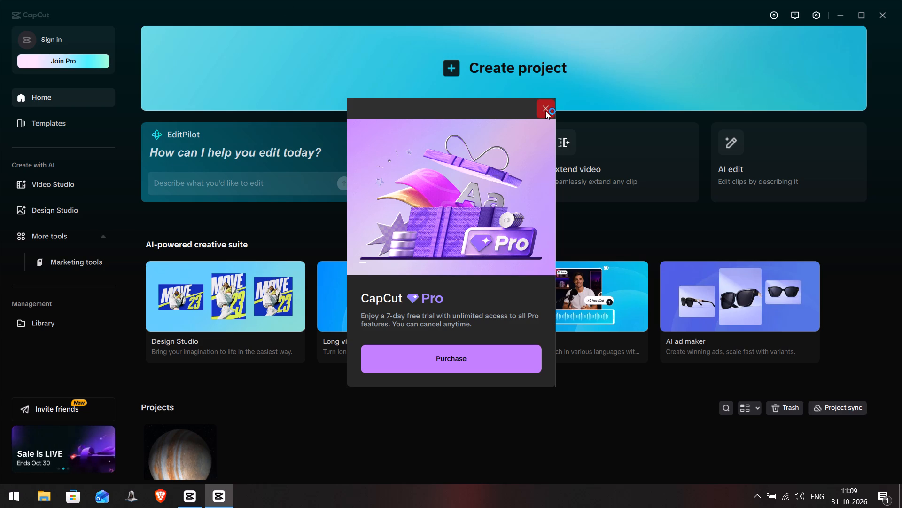
scroll(233, 258, down, 5)
scroll(217, 451, down, 4)
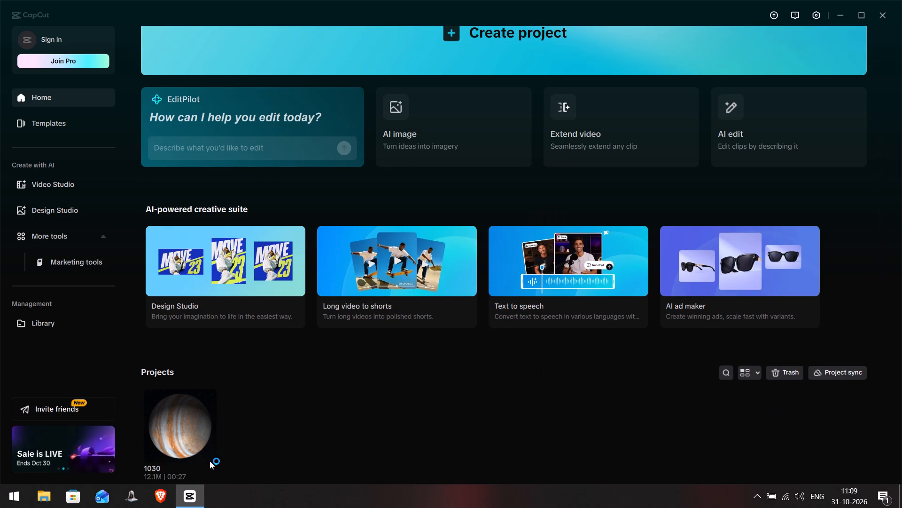
click(211, 455)
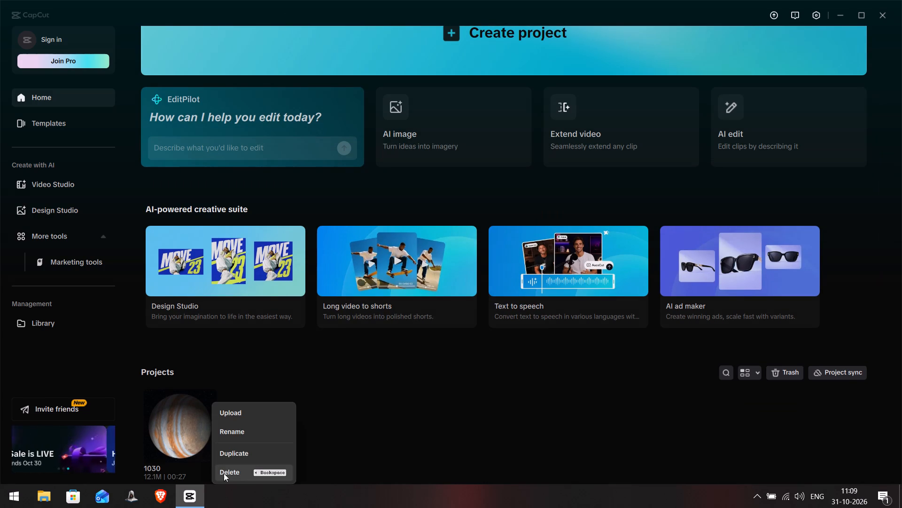
click(224, 473)
click(419, 283)
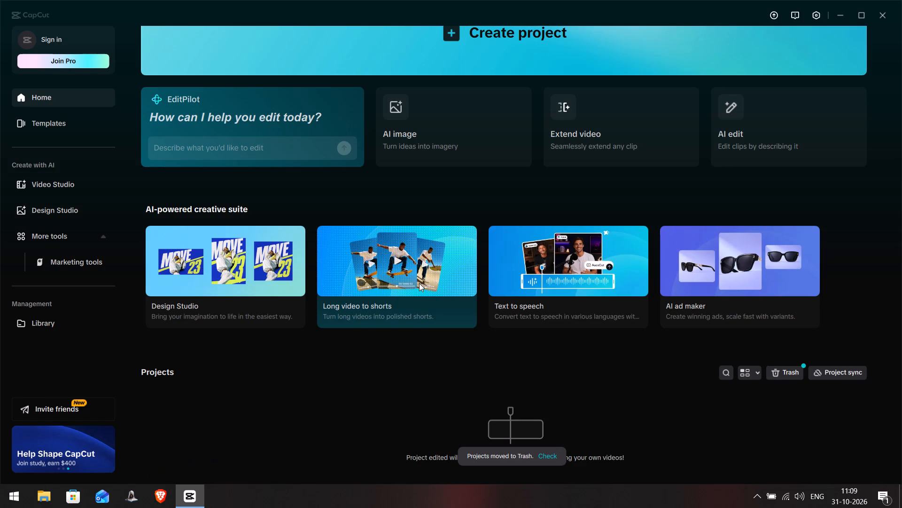
Create a new, empty video project.
click(432, 59)
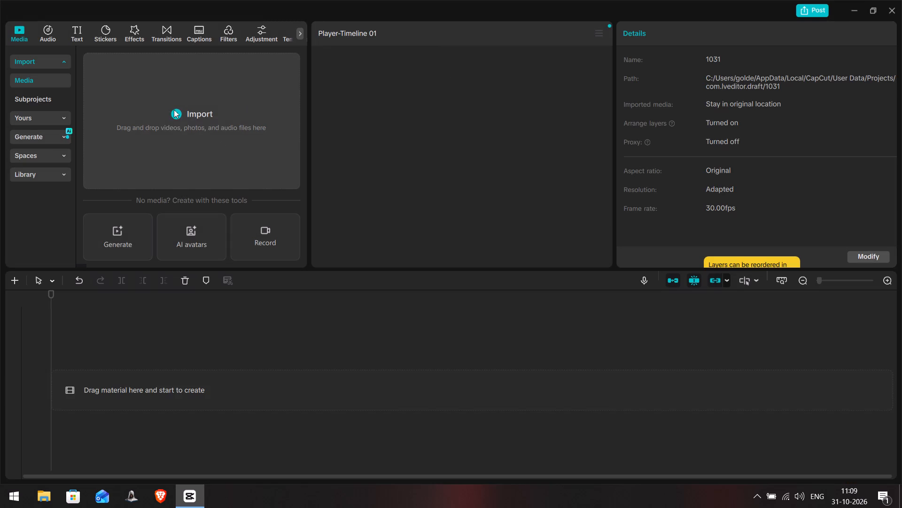
Import from Raw Clips the six Europa, Enceladus and Titan images, Welcome to the Cosmic Void, starsky, footage_short_3, void_short_Ai_voice_10 and Can You Hear The Music.
click(210, 121)
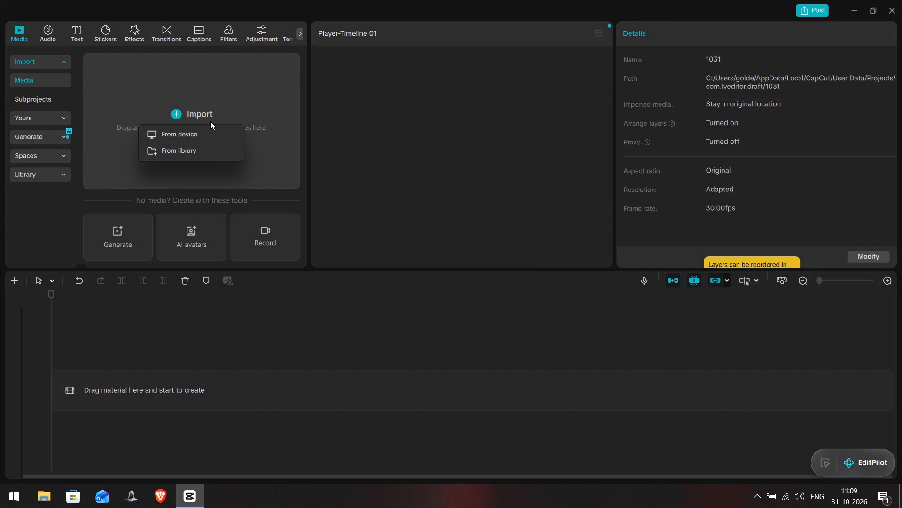
click(187, 135)
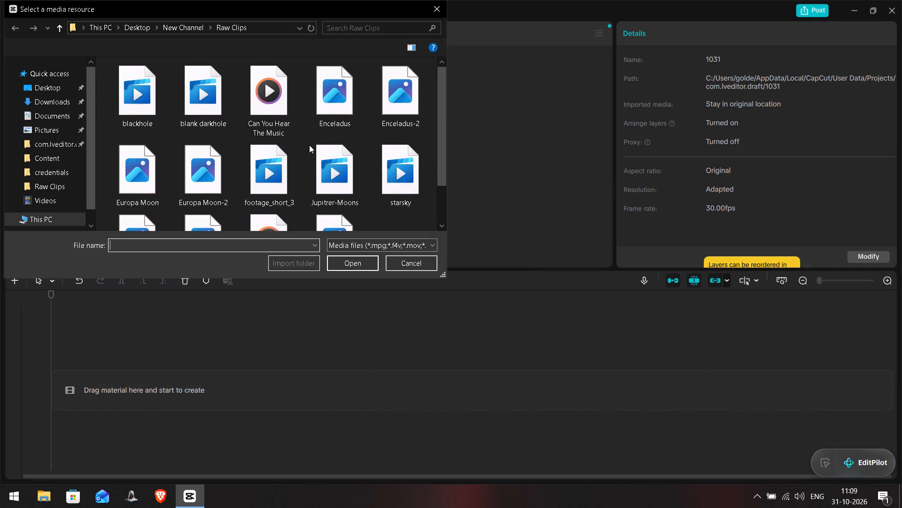
scroll(412, 165, down, 4)
ctrl+click(201, 183)
ctrl+click(133, 188)
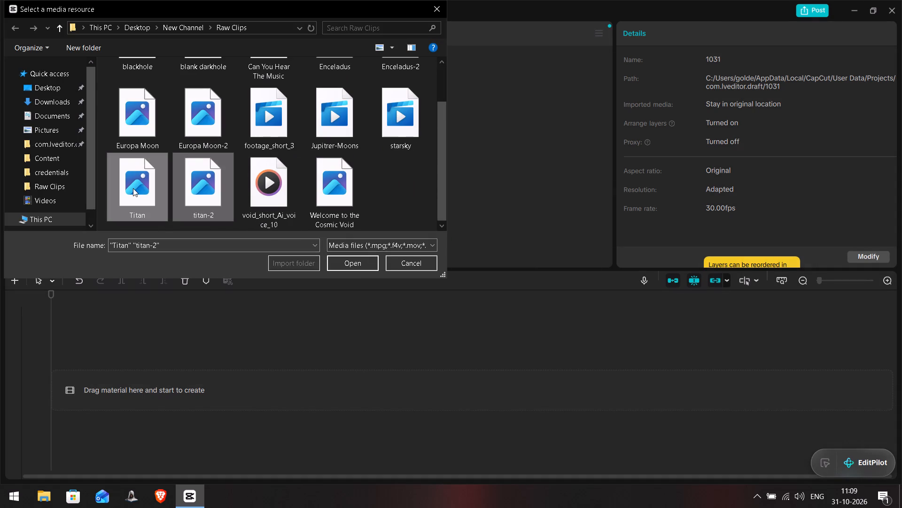
ctrl+click(204, 142)
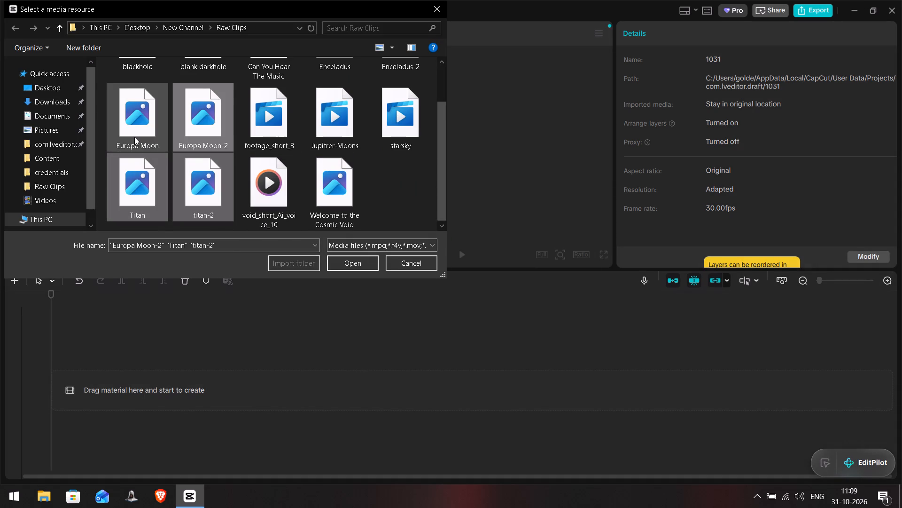
ctrl+click(134, 137)
ctrl+click(342, 178)
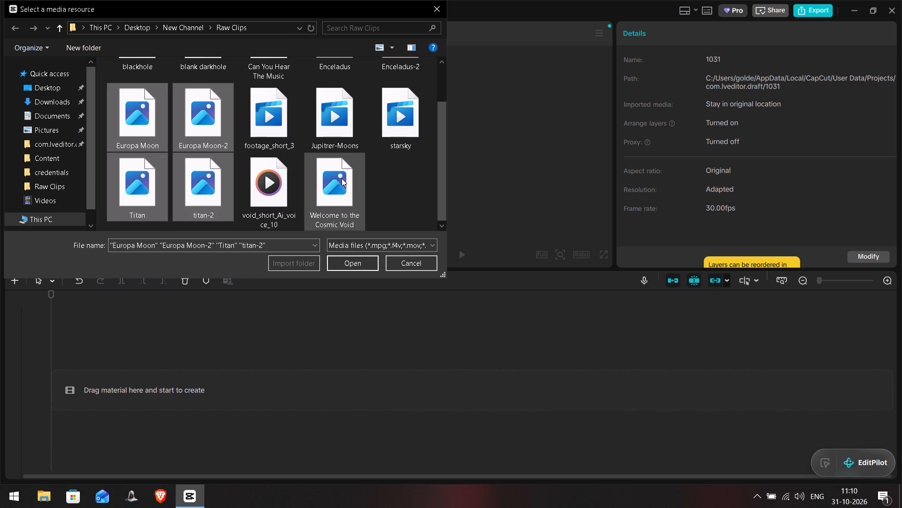
ctrl+click(276, 184)
scroll(403, 189, up, 2)
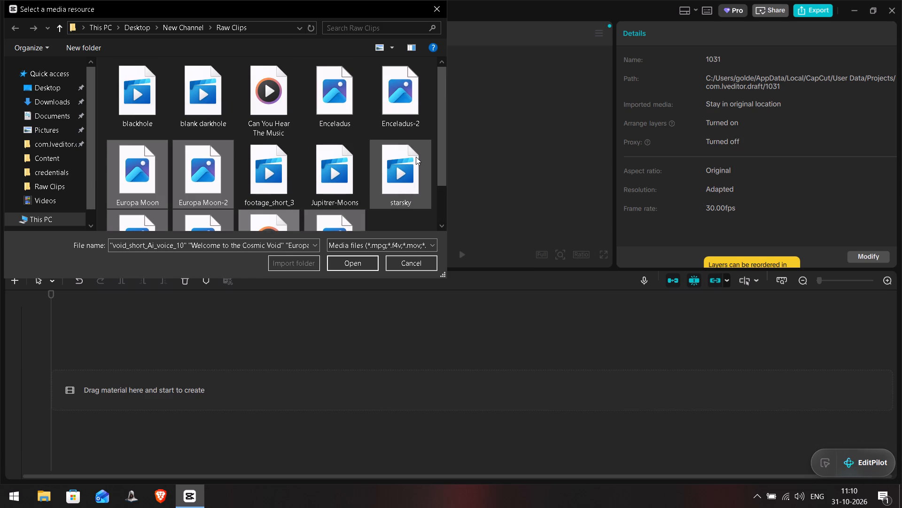
ctrl+click(416, 157)
ctrl+click(409, 112)
ctrl+click(335, 102)
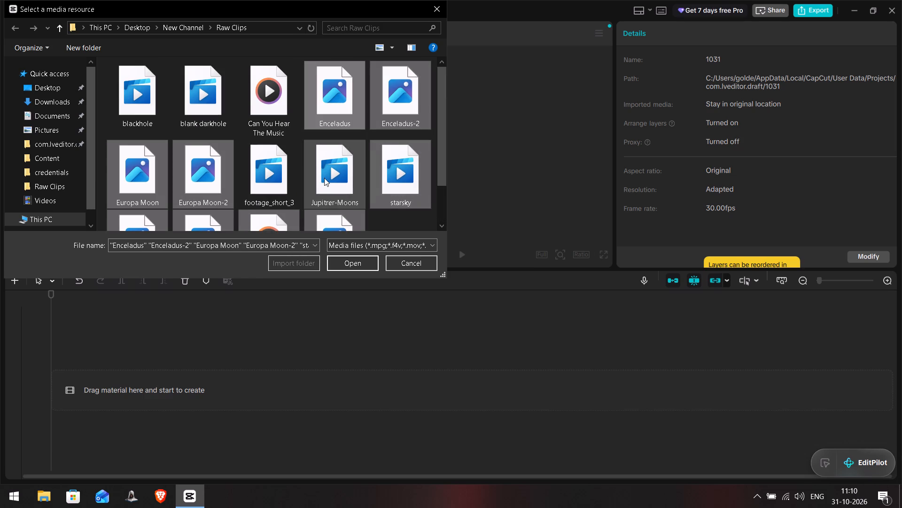
ctrl+click(284, 178)
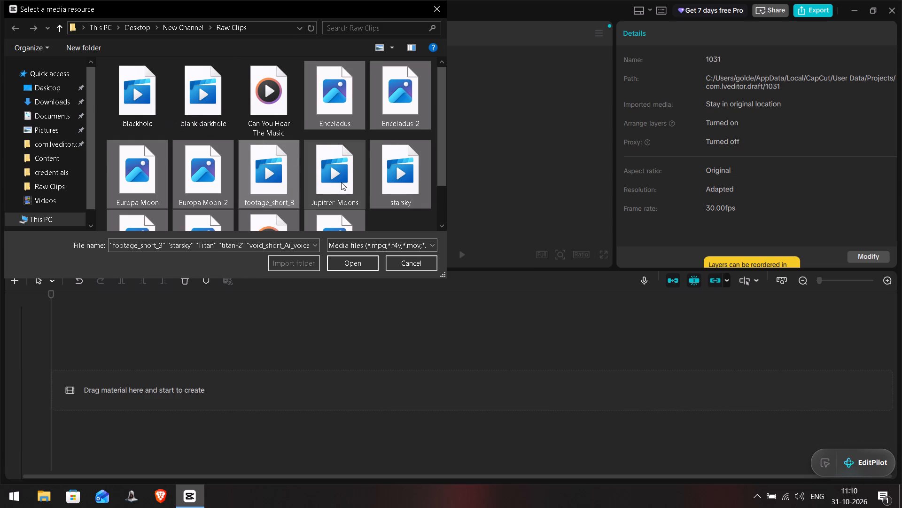
scroll(369, 168, down, 4)
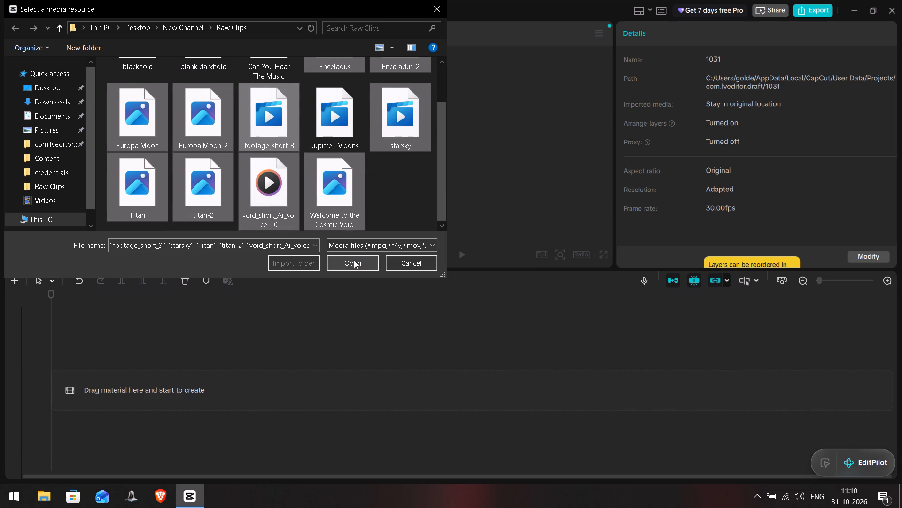
scroll(387, 225, up, 4)
ctrl+click(271, 110)
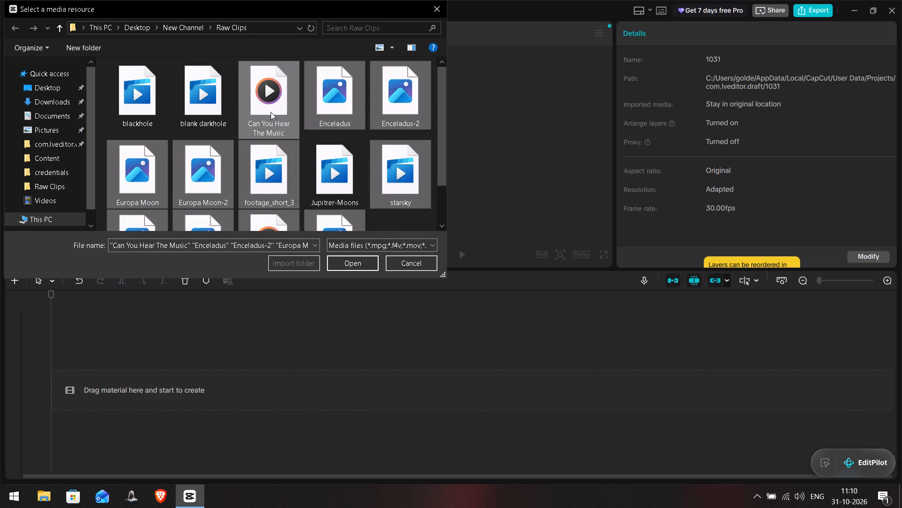
click(365, 267)
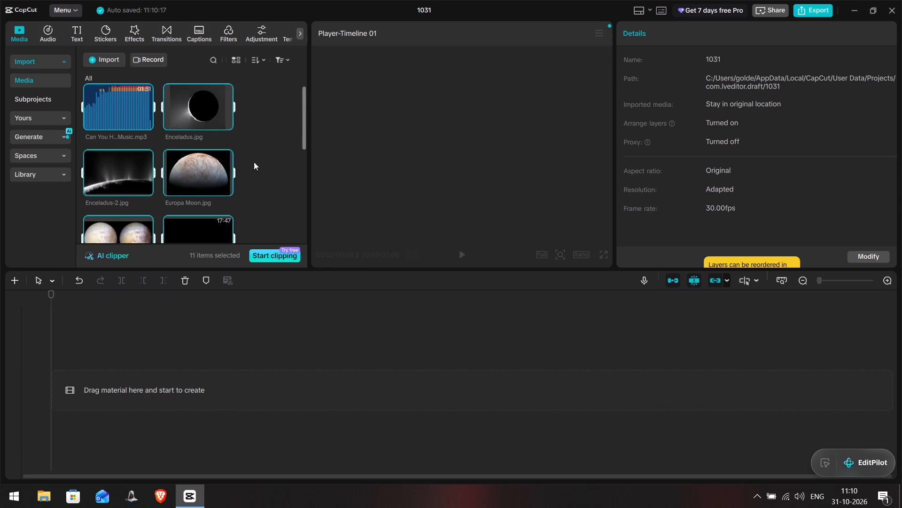
Place the void_short_Ai_voice_10.mp3 voiceover on the timeline's audio track, starting at 00:00.
scroll(242, 162, down, 5)
click(229, 189)
scroll(164, 208, up, 2)
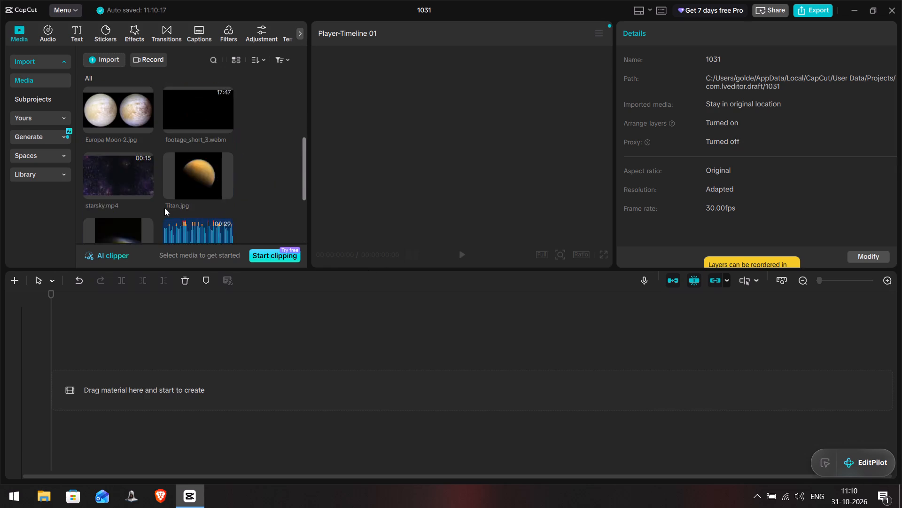
scroll(164, 208, up, 1)
scroll(164, 208, down, 1)
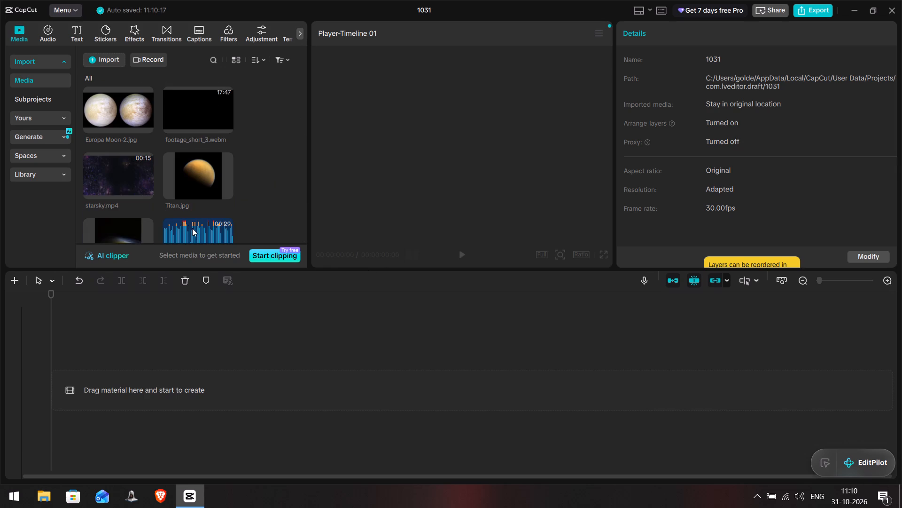
scroll(192, 228, up, 1)
scroll(192, 228, down, 2)
drag(188, 193, 102, 413)
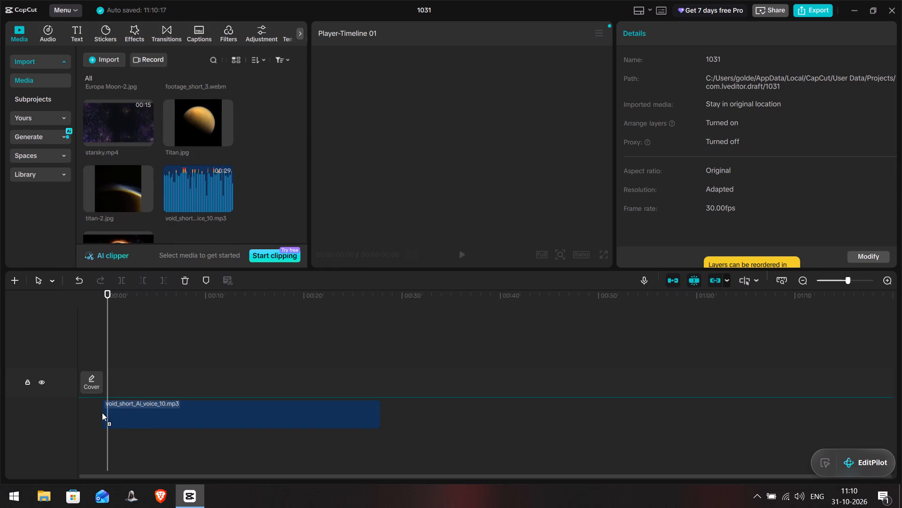
drag(102, 413, 109, 414)
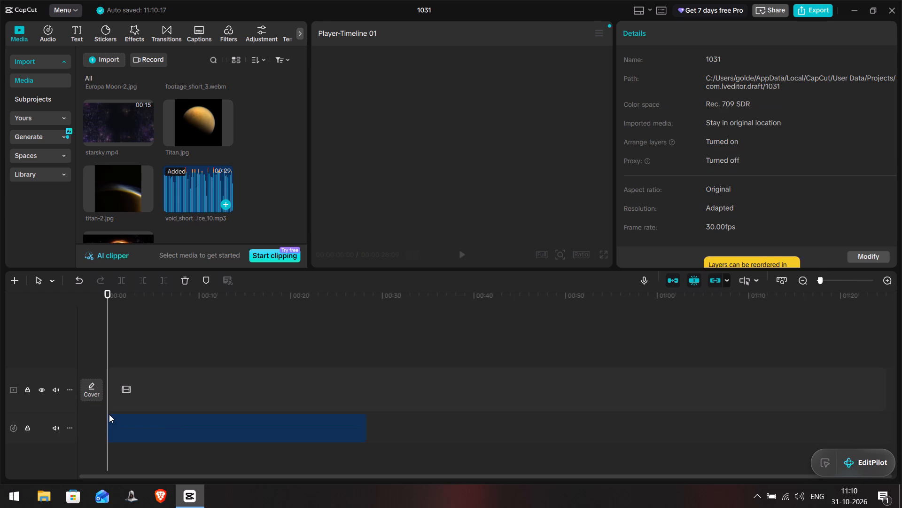
Place starsky.mp4 on the main video track above the voiceover, starting at 00:00.
click(116, 341)
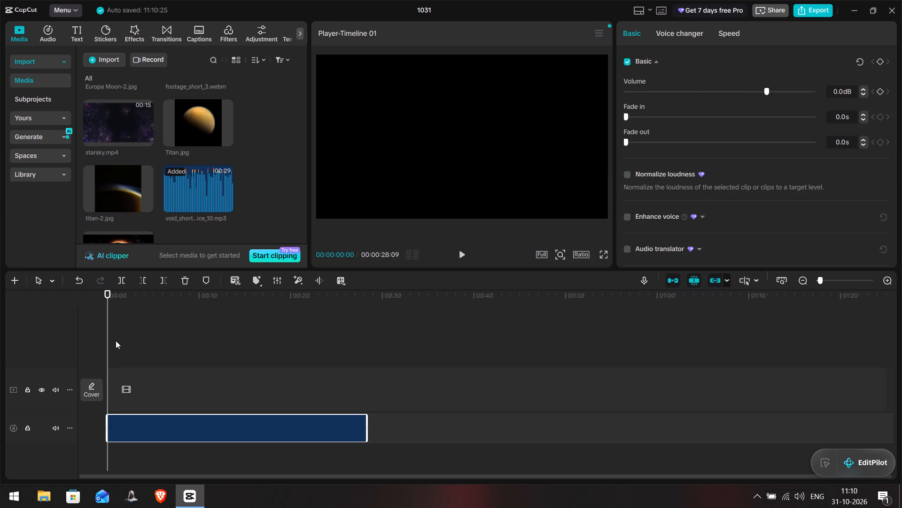
drag(116, 341, 103, 335)
key(space)
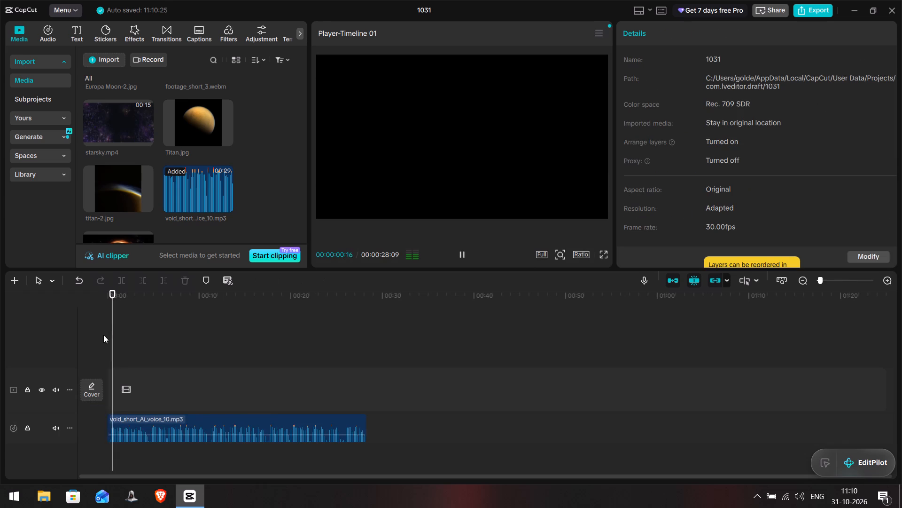
ctrl+scroll(117, 355, up, 13)
ctrl+scroll(117, 355, down, 1)
key(space)
click(111, 333)
drag(111, 333, 89, 328)
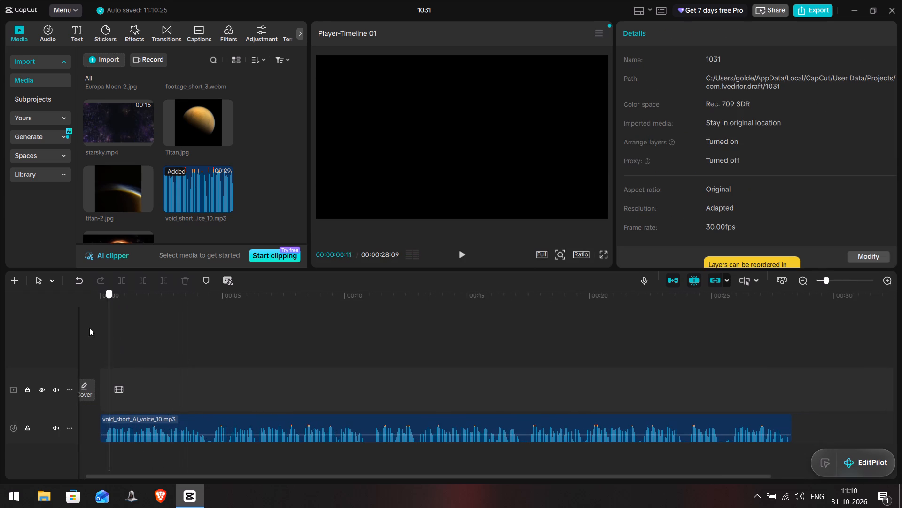
drag(89, 328, 88, 326)
drag(102, 131, 110, 384)
Play through the opening narration to find the cut point, and split the starsky.mp4 clip at 00:00:04:14.
key(space)
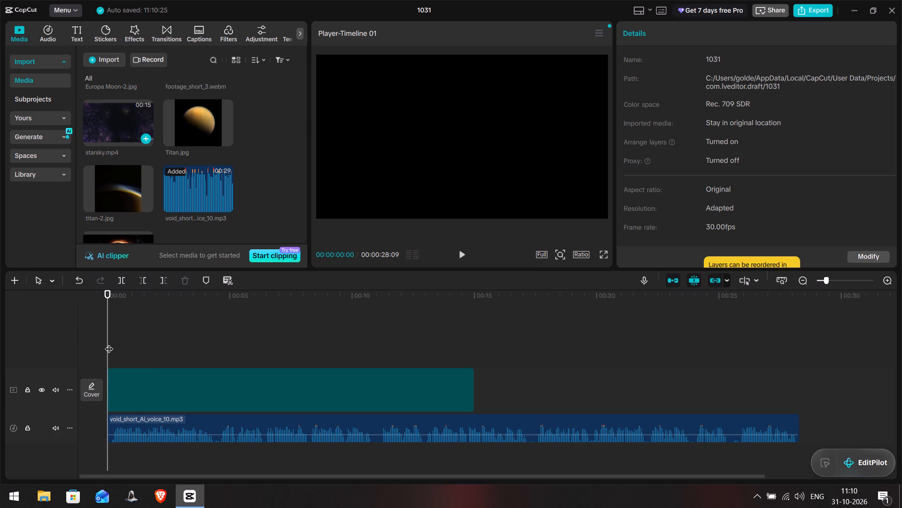
key(space)
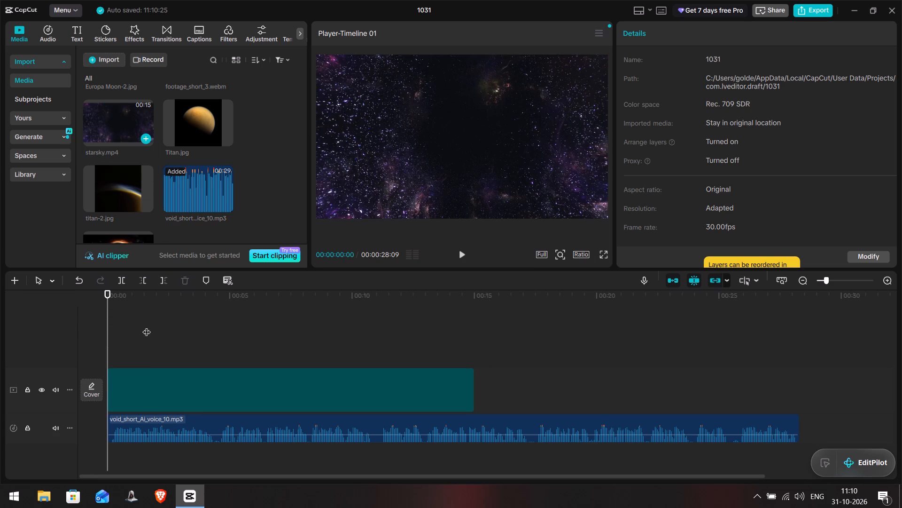
drag(109, 321, 131, 320)
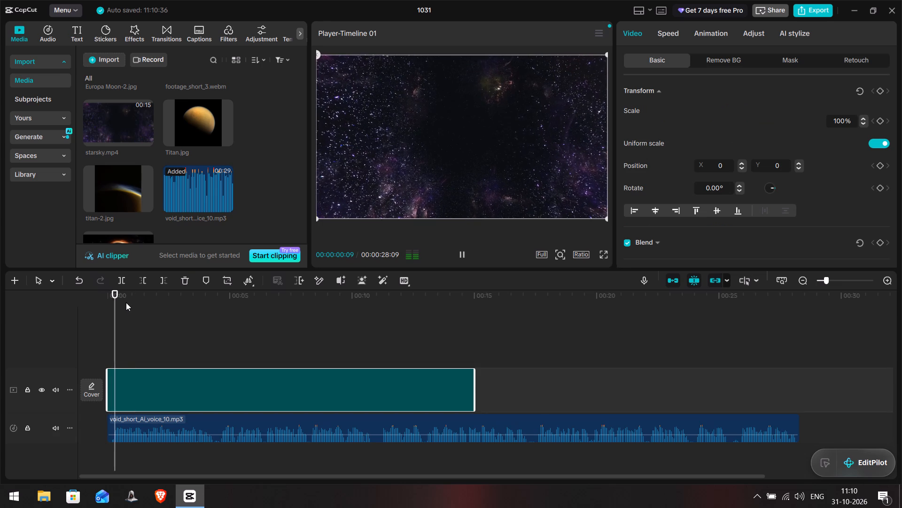
key(space)
key(space)
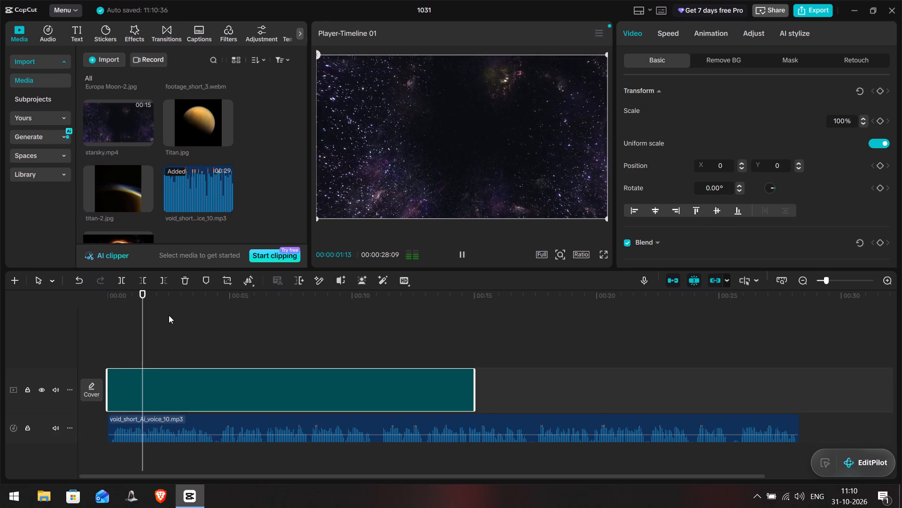
key(space)
key(space)
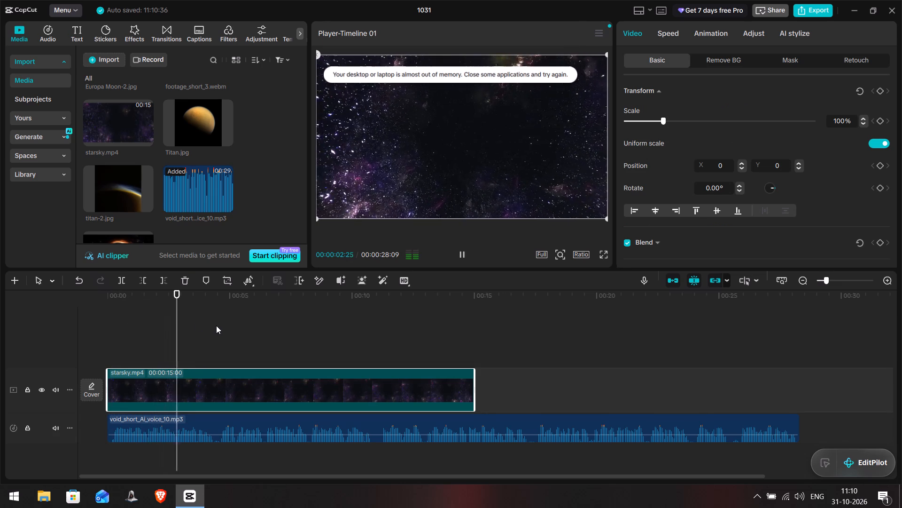
key(space)
key(space)
key(space)
key(space)
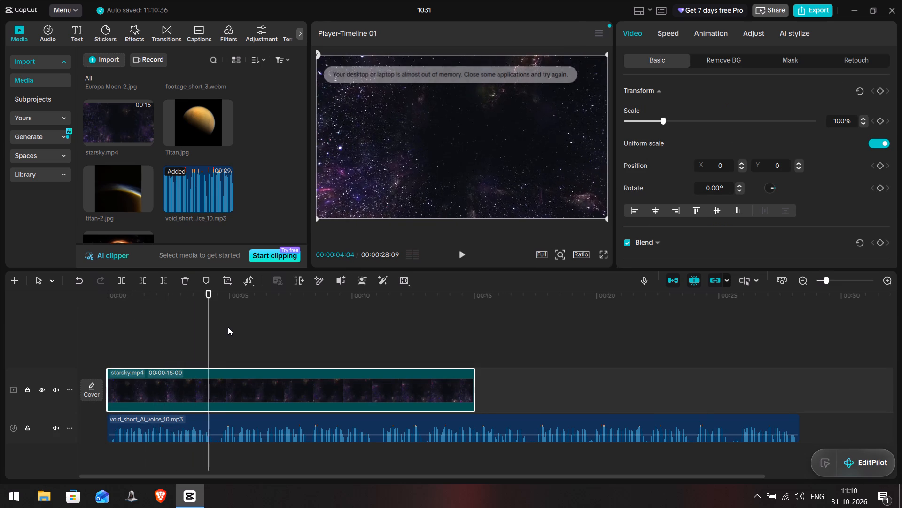
key(space)
click(218, 327)
key(space)
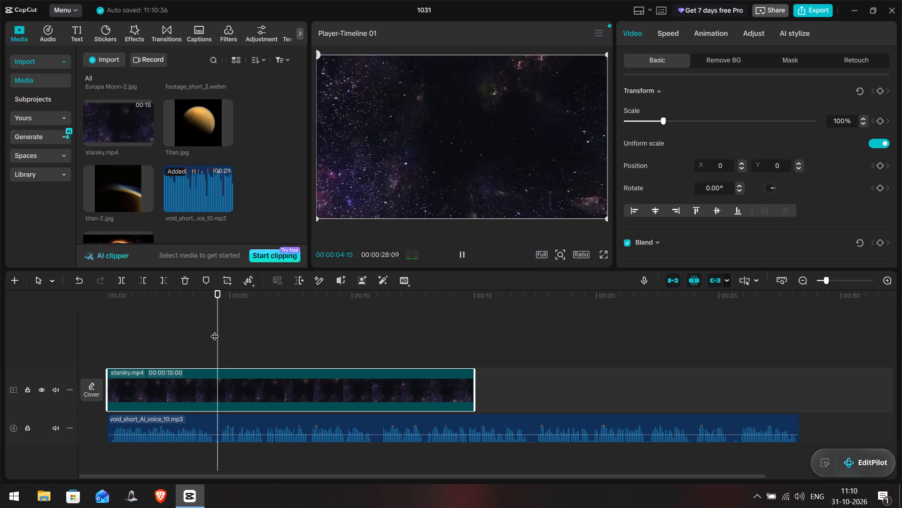
key(space)
key(space)
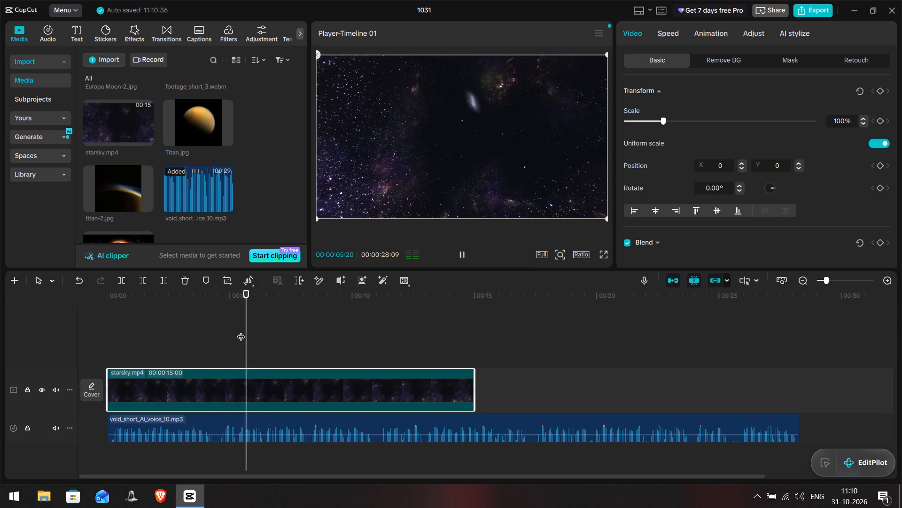
key(space)
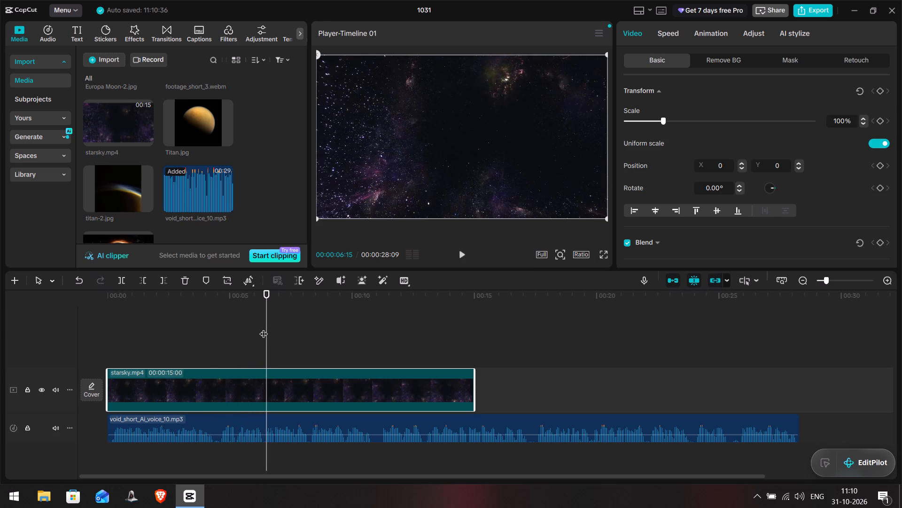
drag(264, 328, 216, 348)
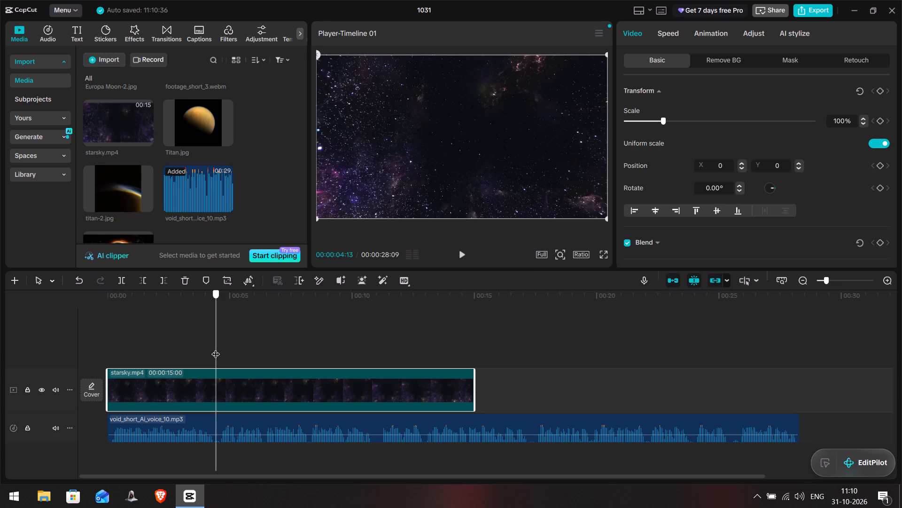
drag(216, 348, 217, 350)
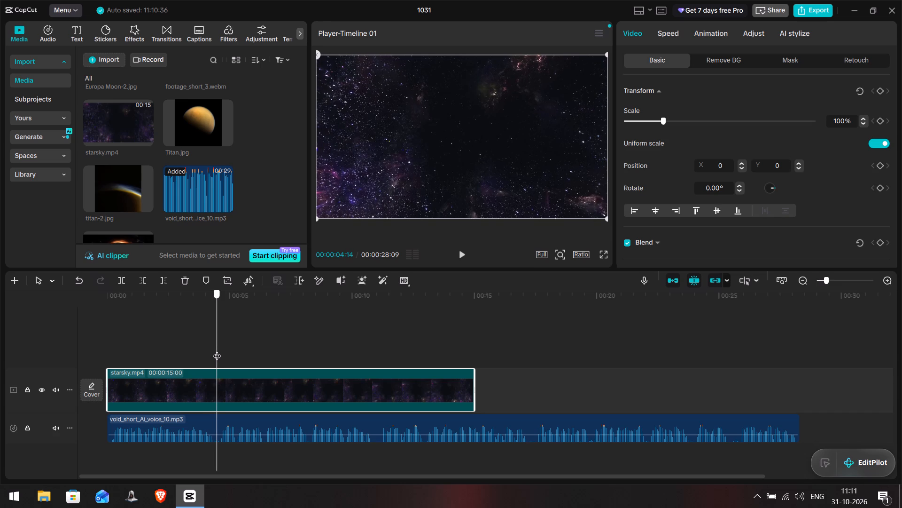
key(ctrl+b)
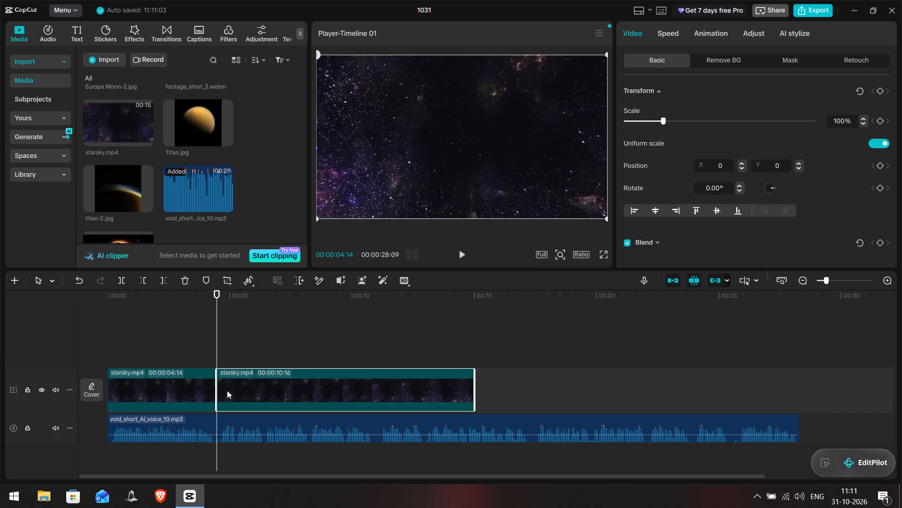
Delete the rest of the starsky.mp4 footage after the split at 00:00:04:14.
key(Delete)
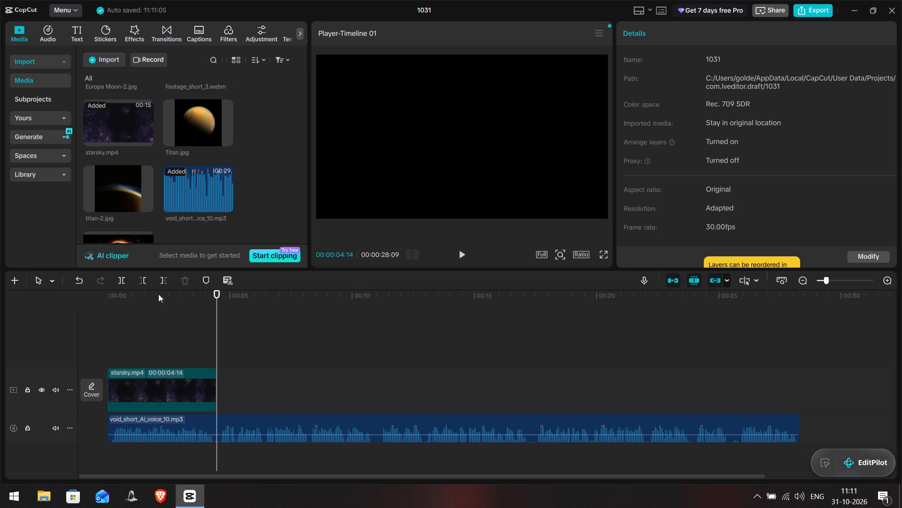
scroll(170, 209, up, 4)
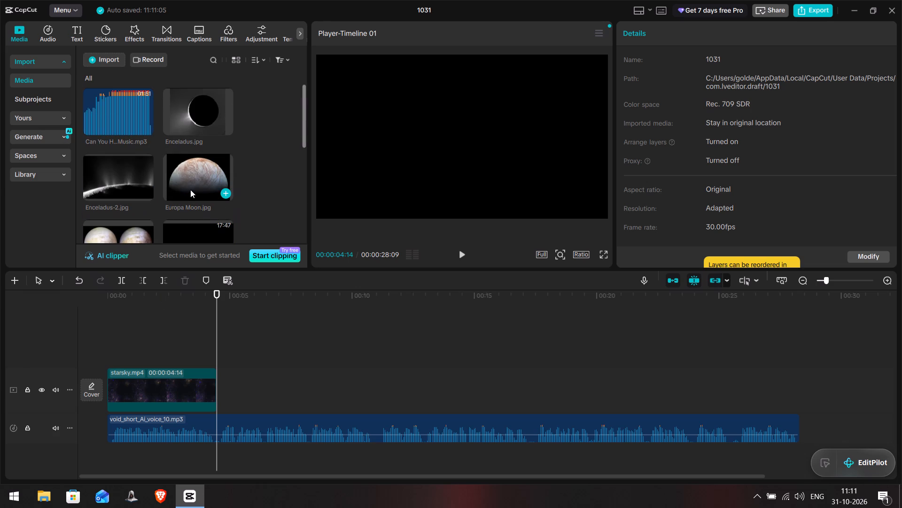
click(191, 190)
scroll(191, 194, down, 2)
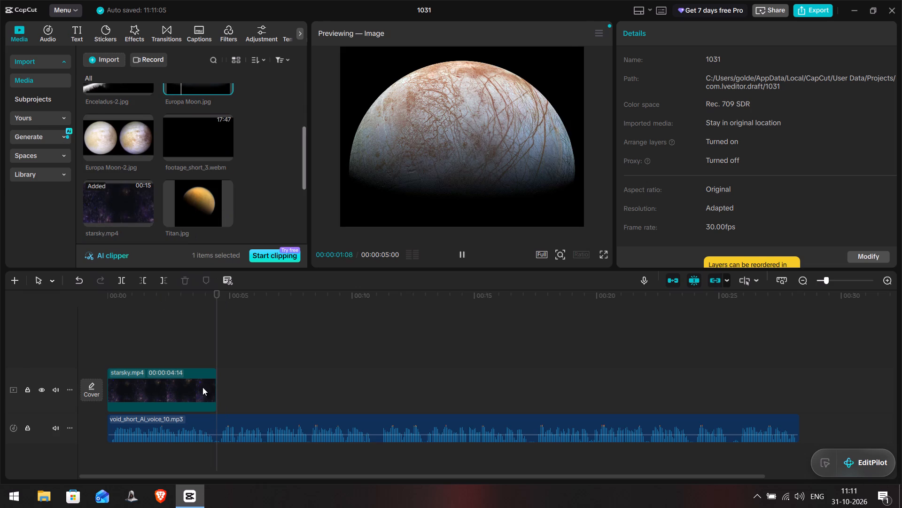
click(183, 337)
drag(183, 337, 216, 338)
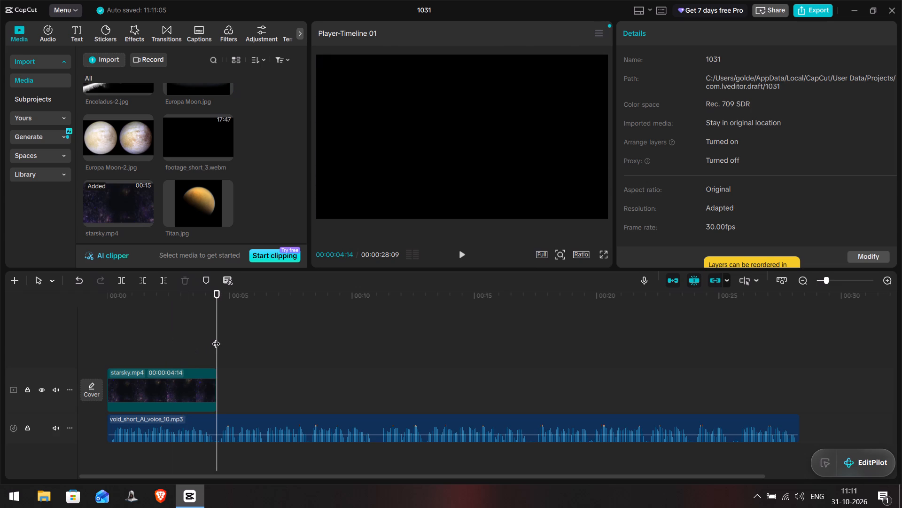
Switch to Brave and run an image search for "alien png transparent".
click(157, 489)
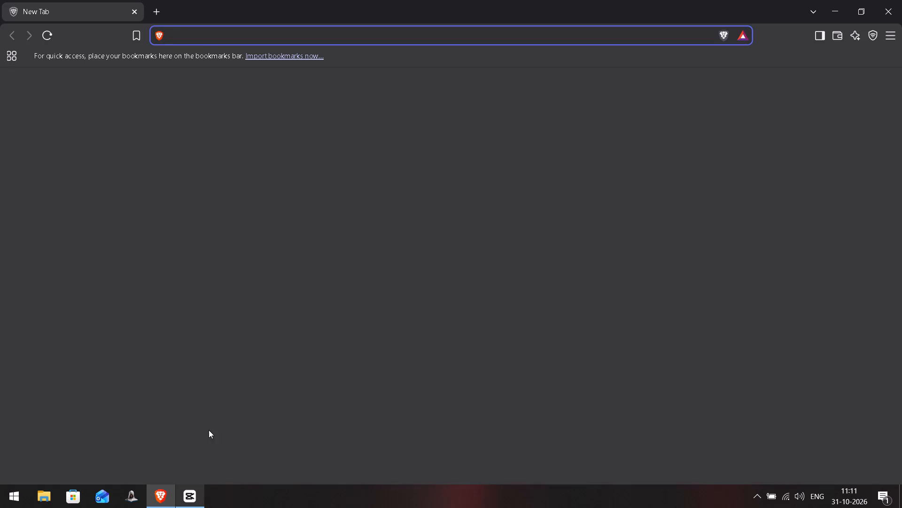
click(175, 33)
text(alient)
key(space)
text(png)
key(space)
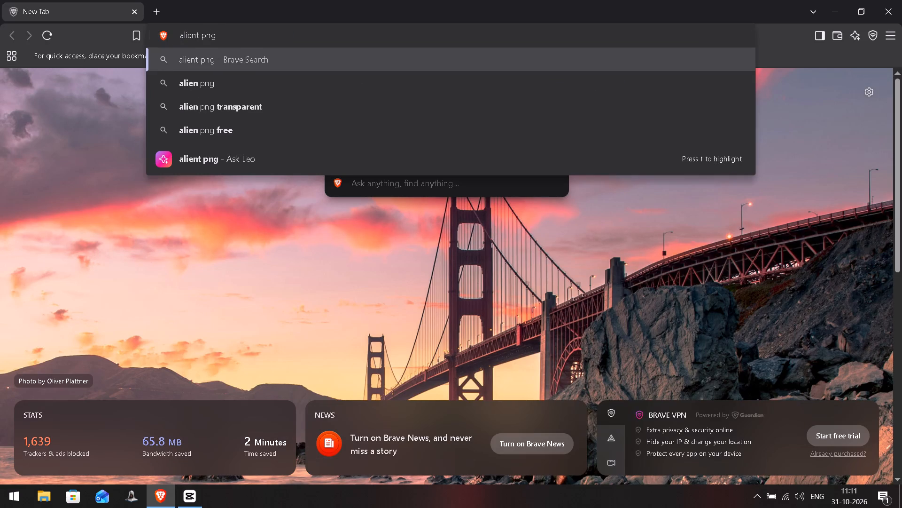
key(Down)
key(Down)
key(Return)
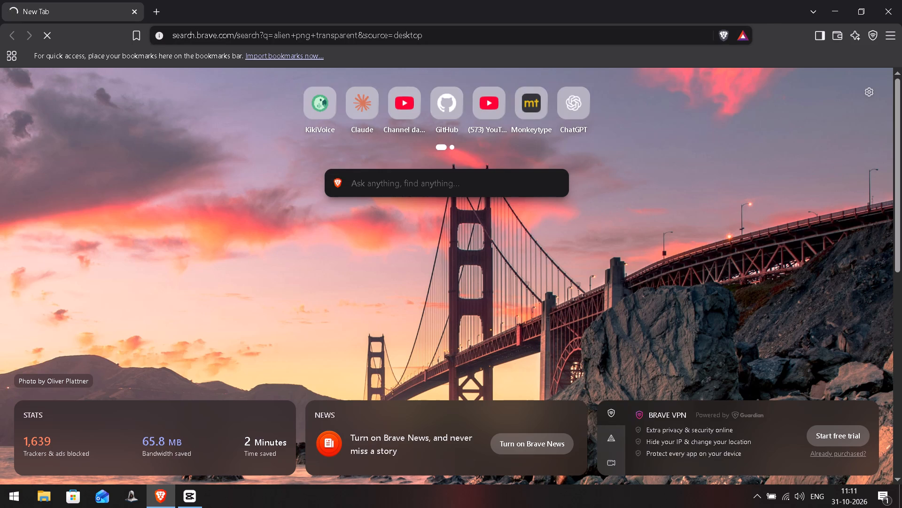
click(189, 110)
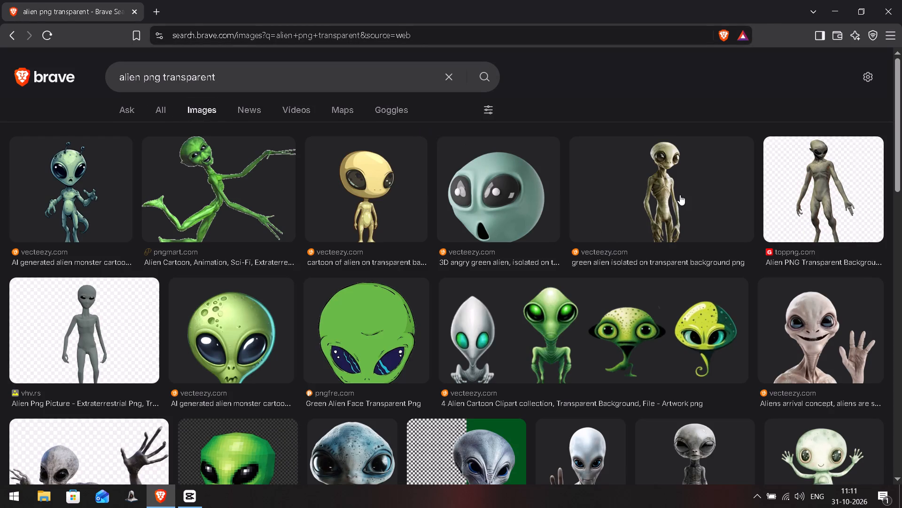
Find the grey alien with outstretched arms from similarpng.com and open its "Alien isolated on transparent background PNG" page.
scroll(680, 195, down, 1)
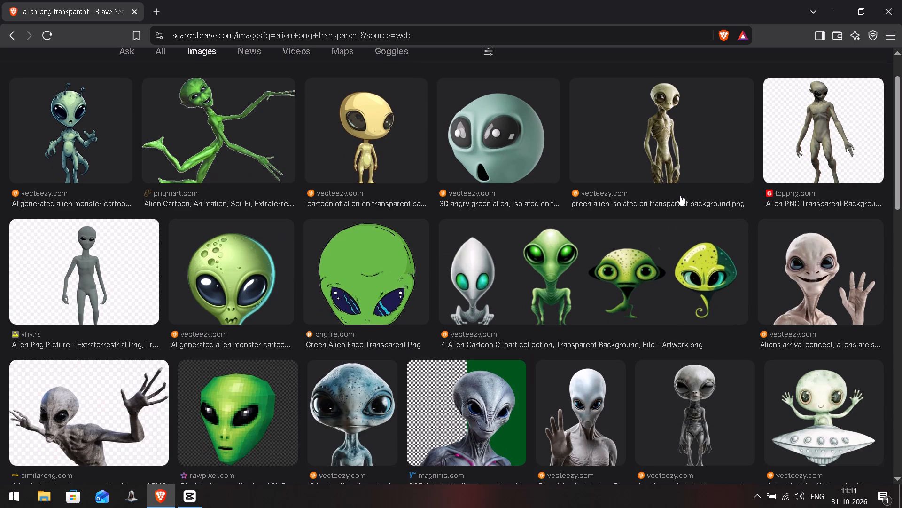
click(125, 413)
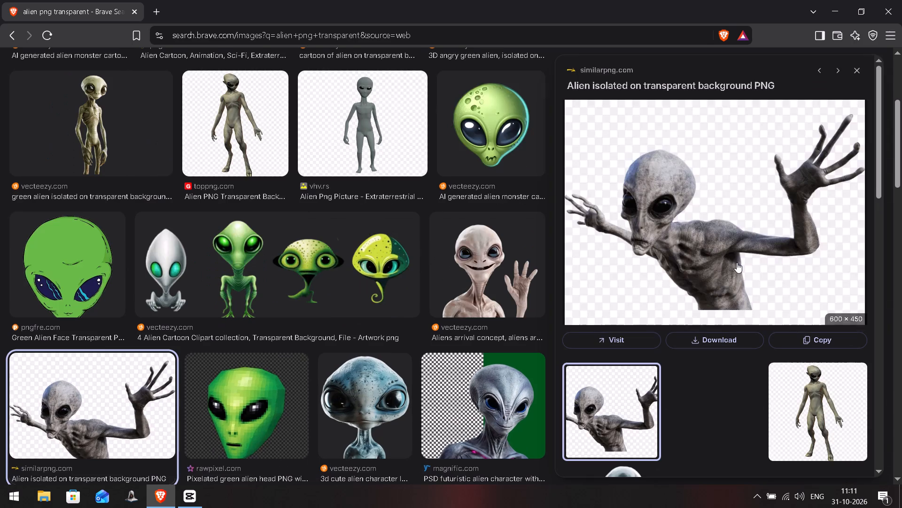
click(750, 212)
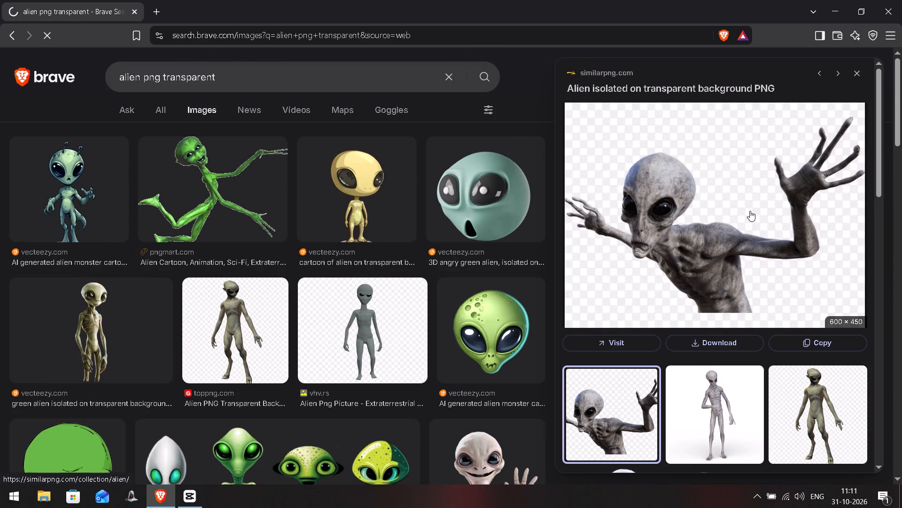
double_click(750, 211)
scroll(677, 259, down, 2)
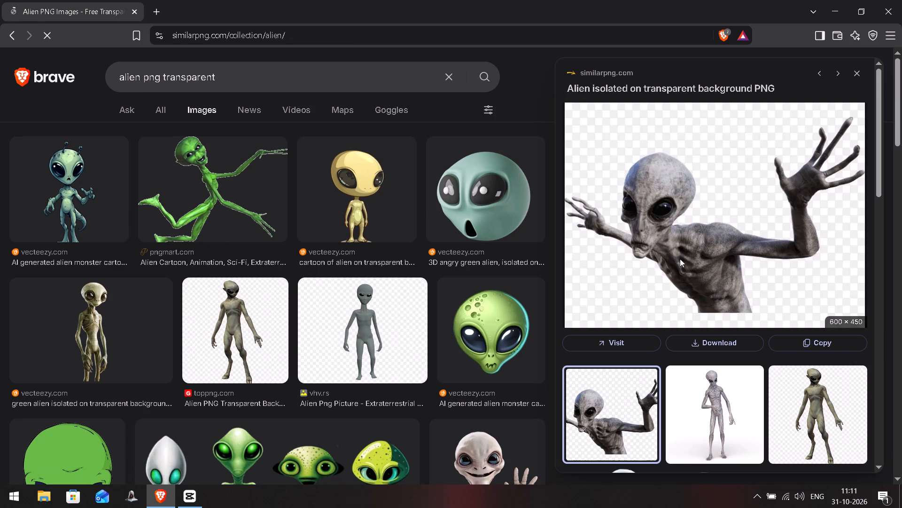
scroll(788, 264, up, 4)
scroll(796, 264, down, 2)
scroll(798, 262, up, 4)
scroll(799, 261, down, 2)
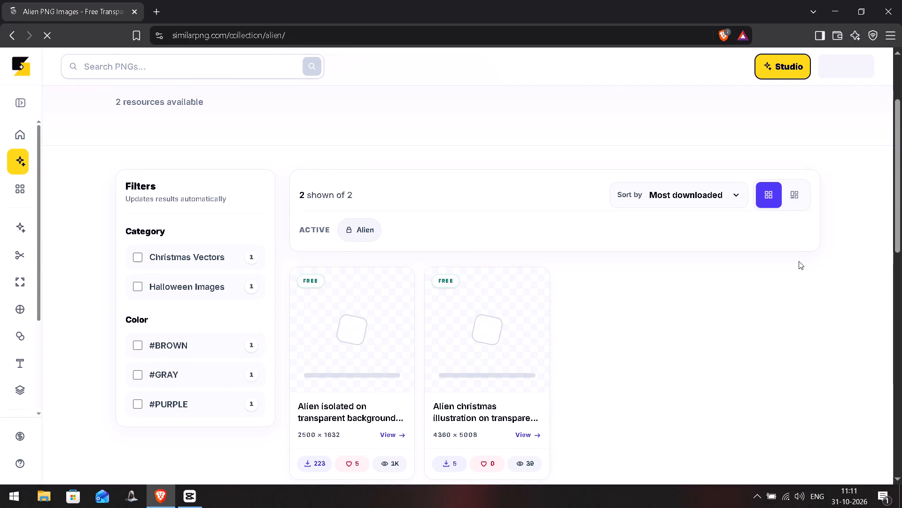
scroll(799, 261, down, 2)
scroll(799, 261, up, 4)
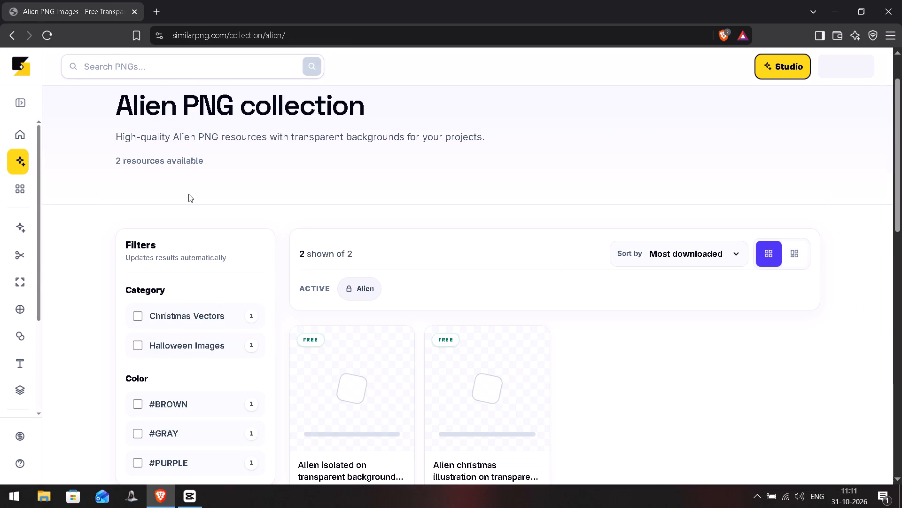
scroll(234, 257, down, 2)
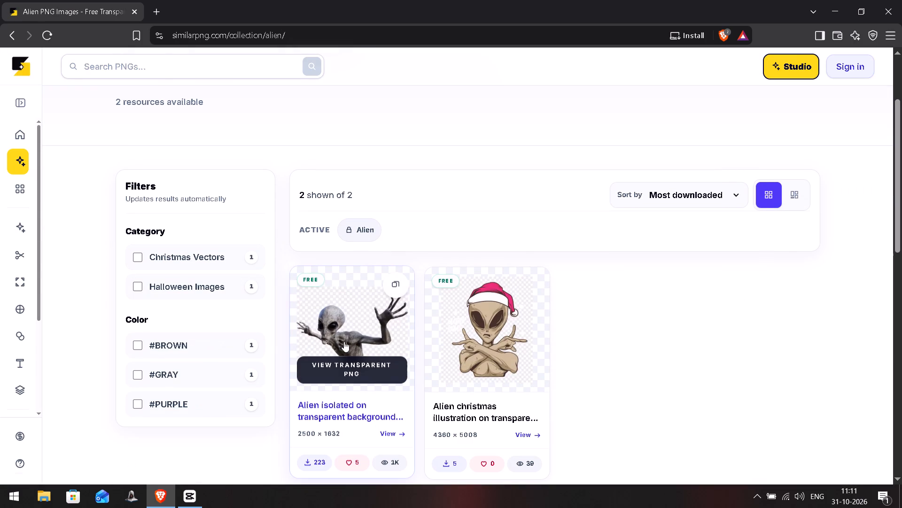
click(343, 373)
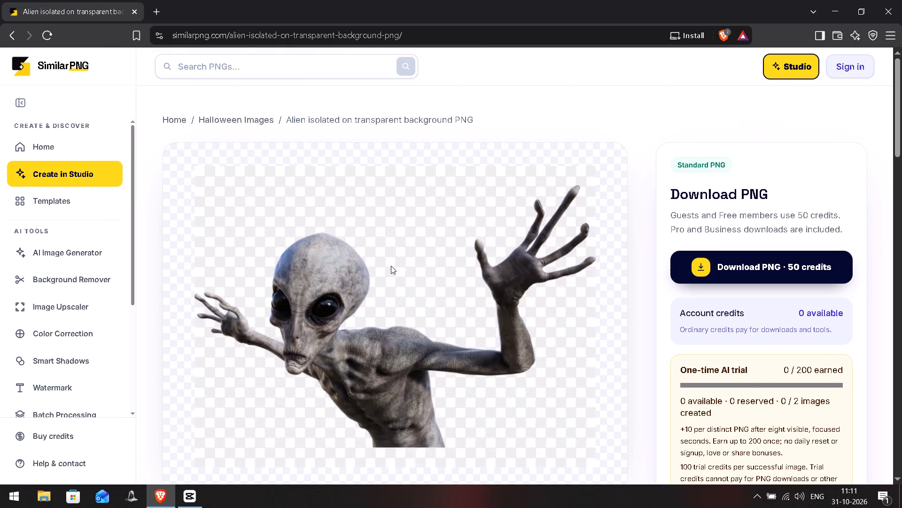
Save the alien image into the Raw Clips folder as Alien-isolated-on-transparent-background-PNG in AVIF format.
scroll(391, 269, down, 1)
drag(338, 278, 404, 165)
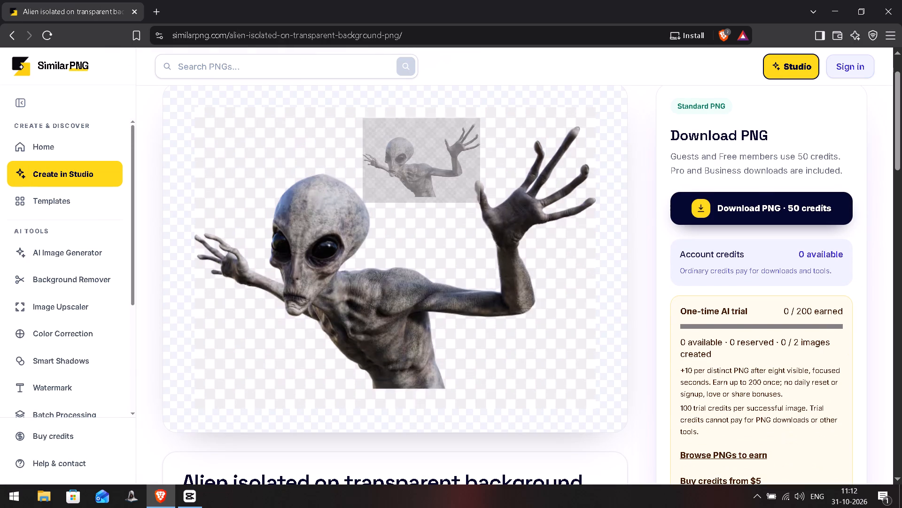
drag(404, 165, 436, 248)
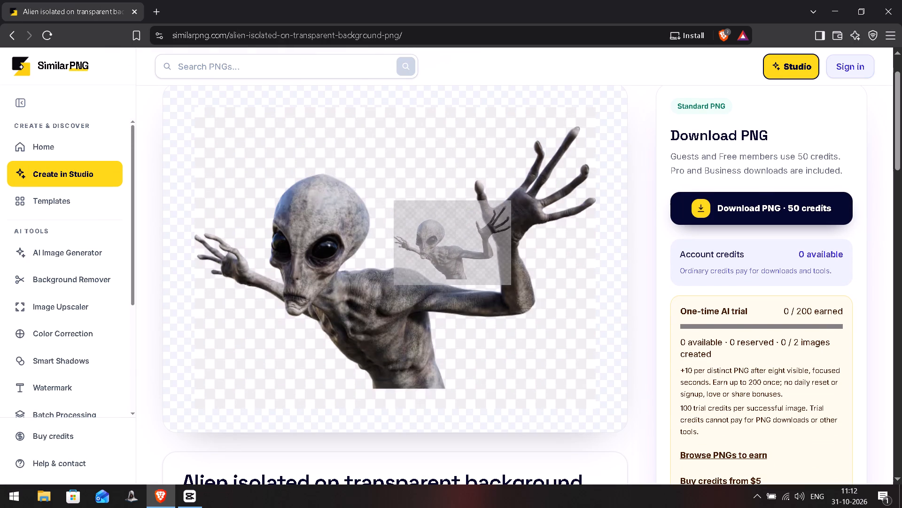
drag(436, 248, 166, 0)
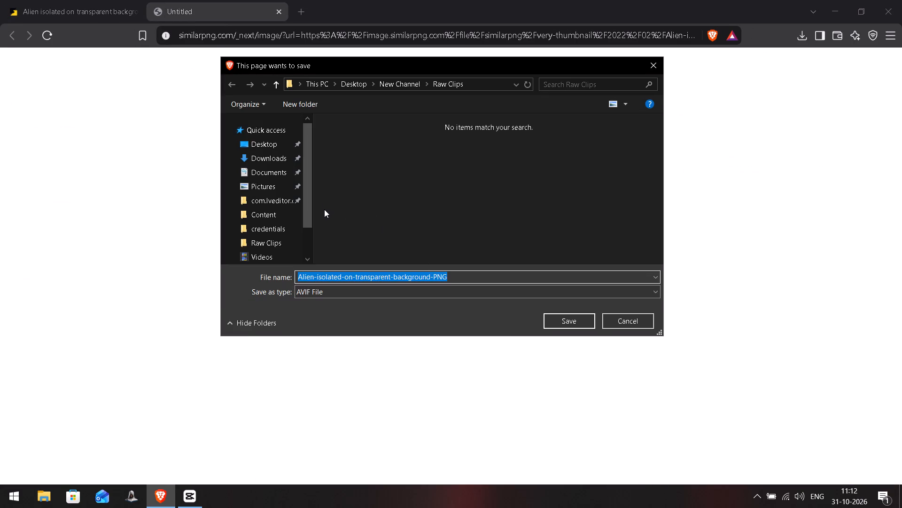
click(556, 326)
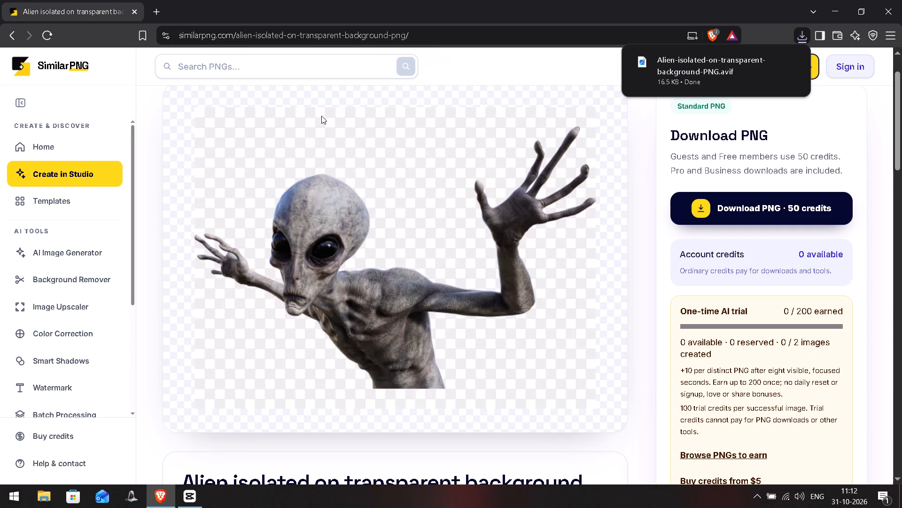
Return to CapCut and import Alien-isolated-on-transparent-background-PNG from Raw Clips into the project media.
click(200, 496)
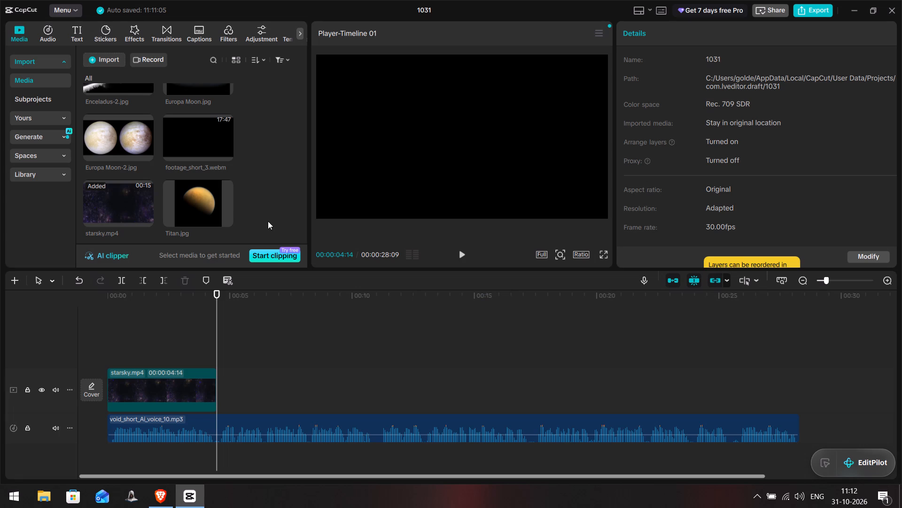
scroll(222, 160, down, 5)
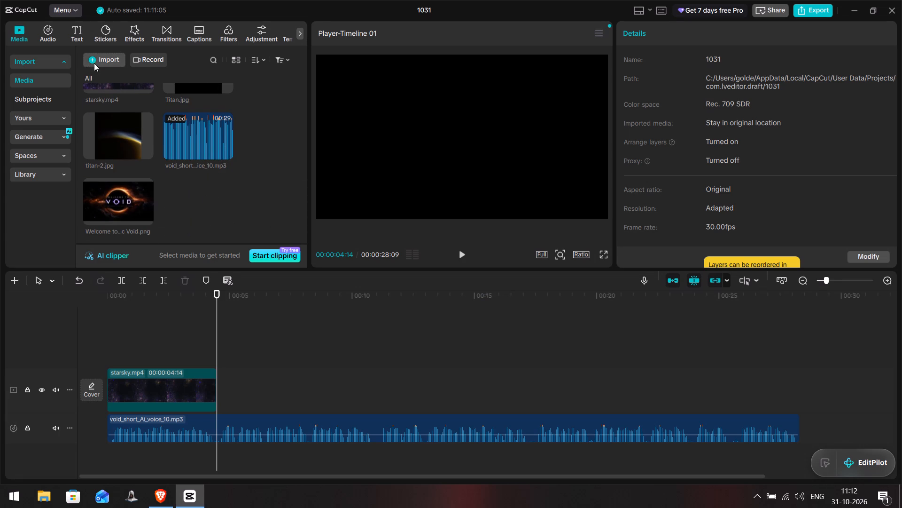
click(100, 62)
click(120, 83)
scroll(156, 113, down, 6)
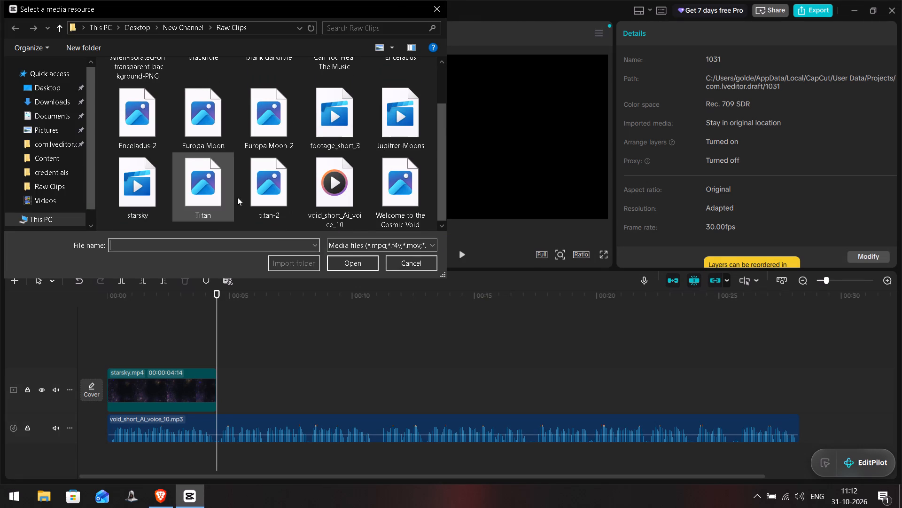
scroll(243, 205, up, 6)
click(119, 107)
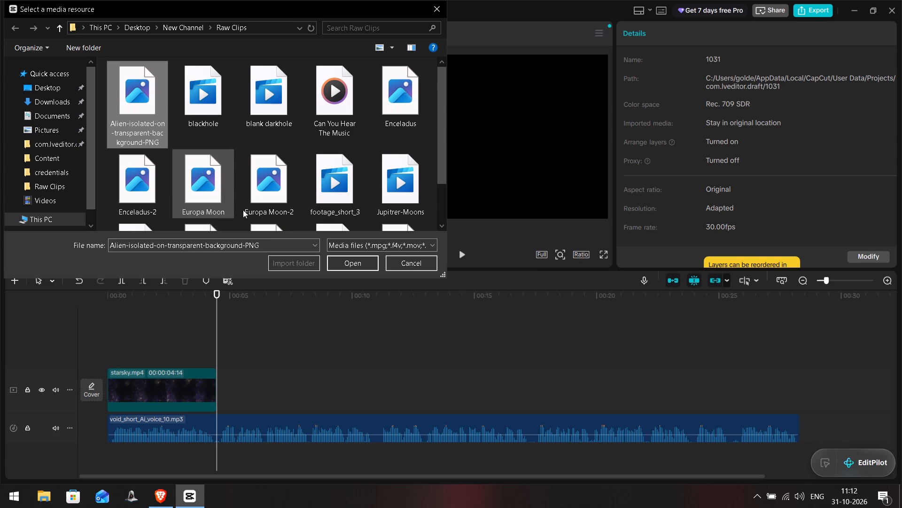
click(338, 261)
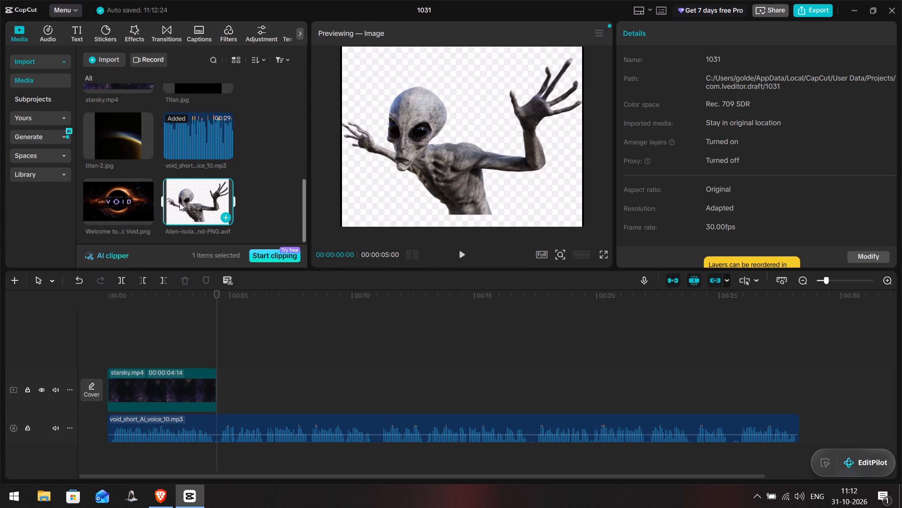
Place the alien image on a new track above starsky.mp4, starting at about 00:00:00:11.
drag(179, 203, 148, 350)
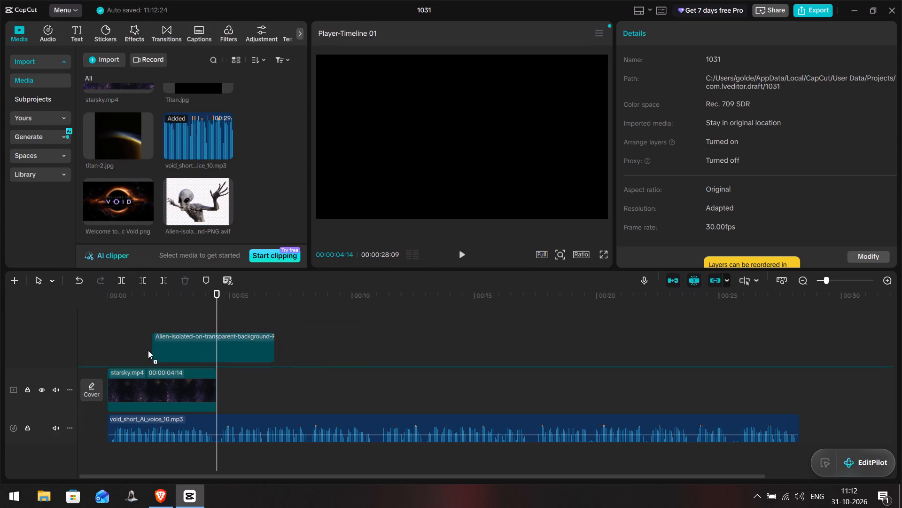
drag(148, 350, 110, 349)
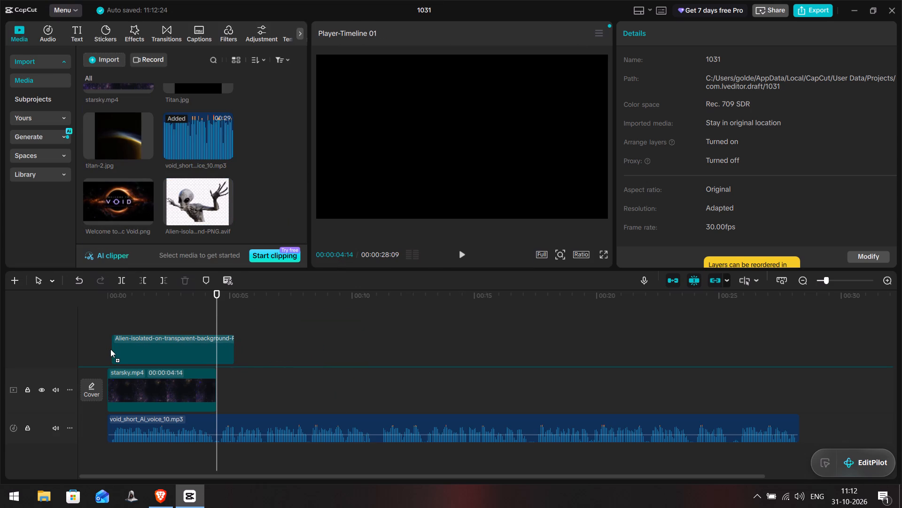
drag(110, 349, 117, 351)
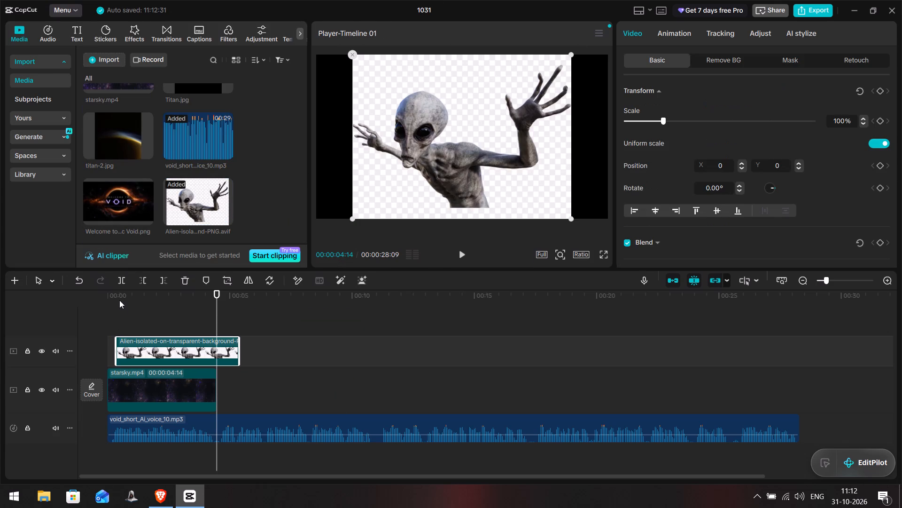
Set the playhead to 00:00:00:11 and apply Auto removal to the alien clip's background.
click(115, 310)
click(119, 300)
click(120, 295)
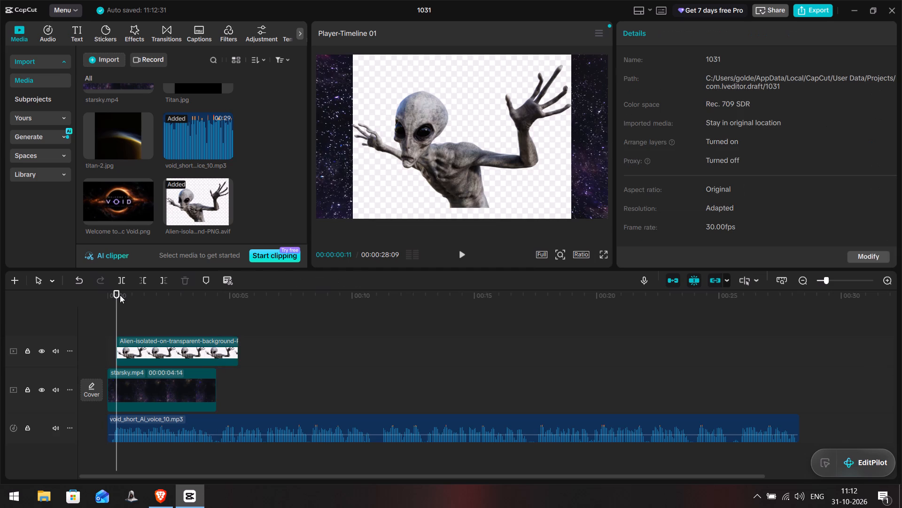
drag(120, 295, 118, 302)
click(136, 337)
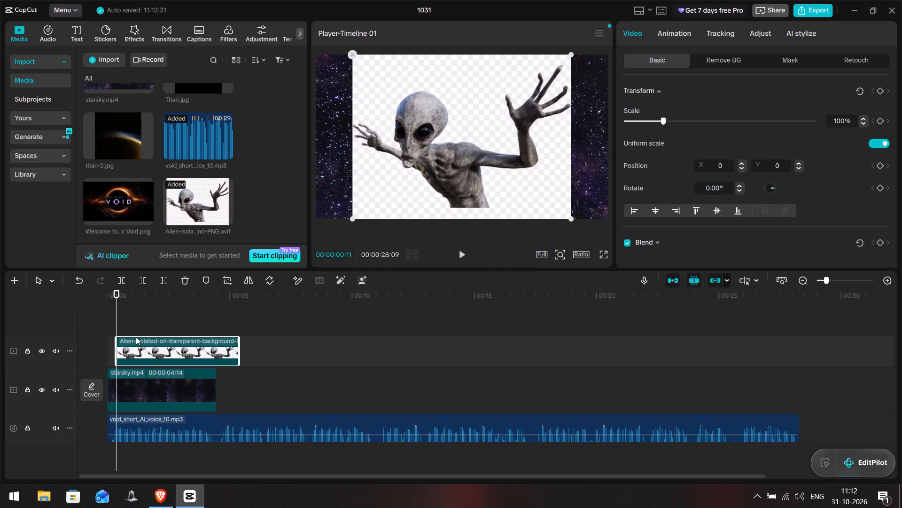
click(724, 59)
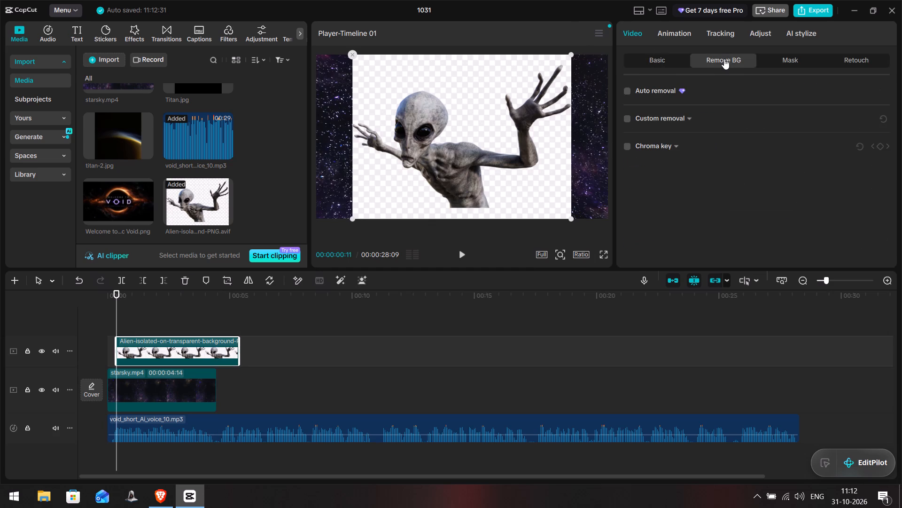
click(629, 92)
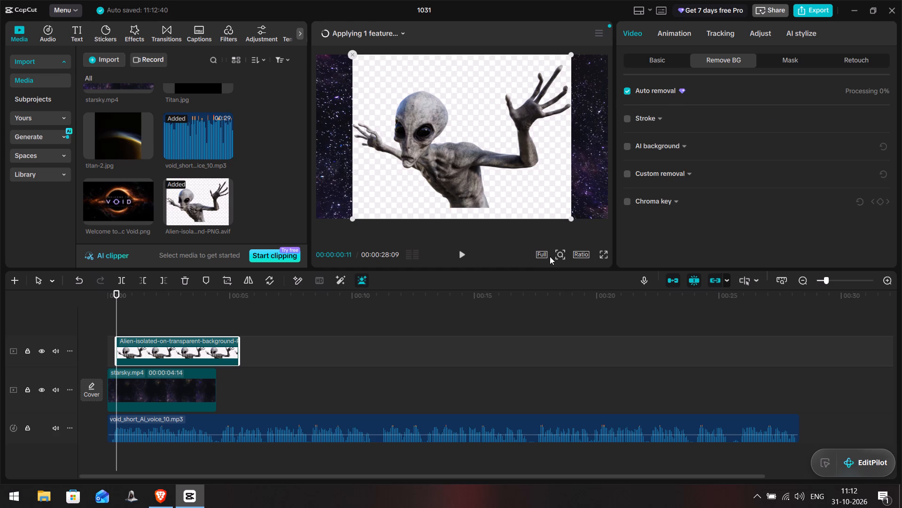
Scale the alien image to 94% and shift it horizontally so it peeks in from the frame's right edge.
drag(569, 219, 521, 186)
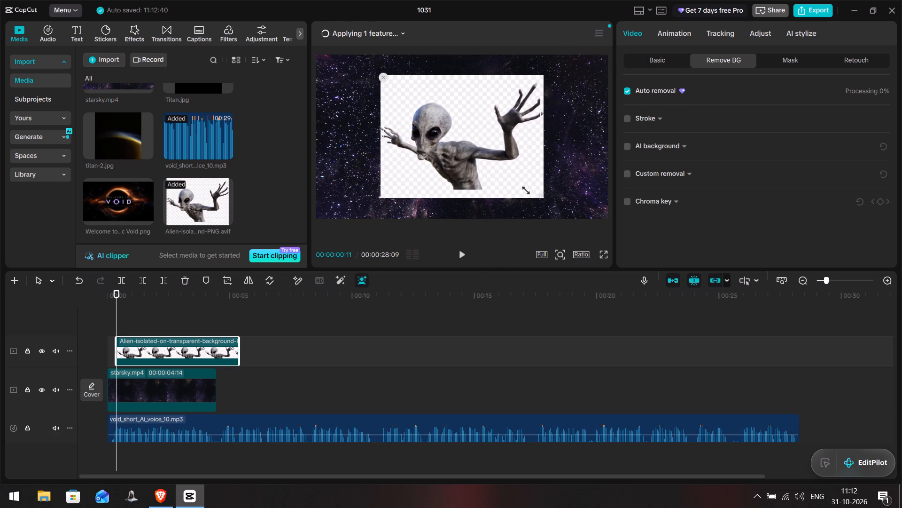
drag(521, 186, 547, 190)
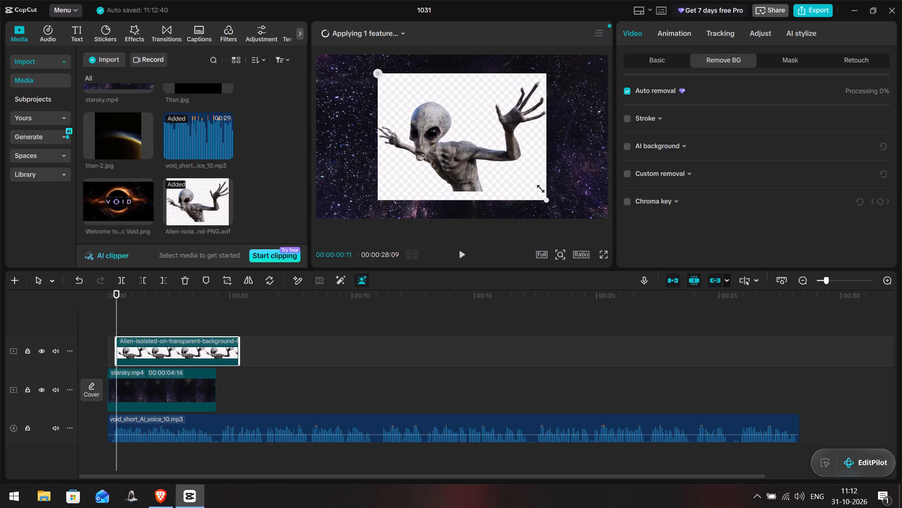
drag(547, 190, 568, 198)
drag(439, 99, 445, 97)
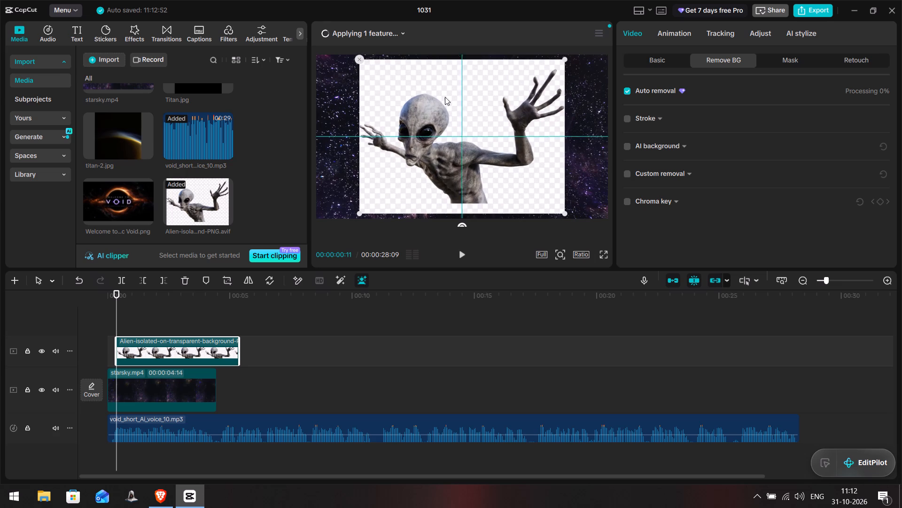
drag(445, 97, 533, 102)
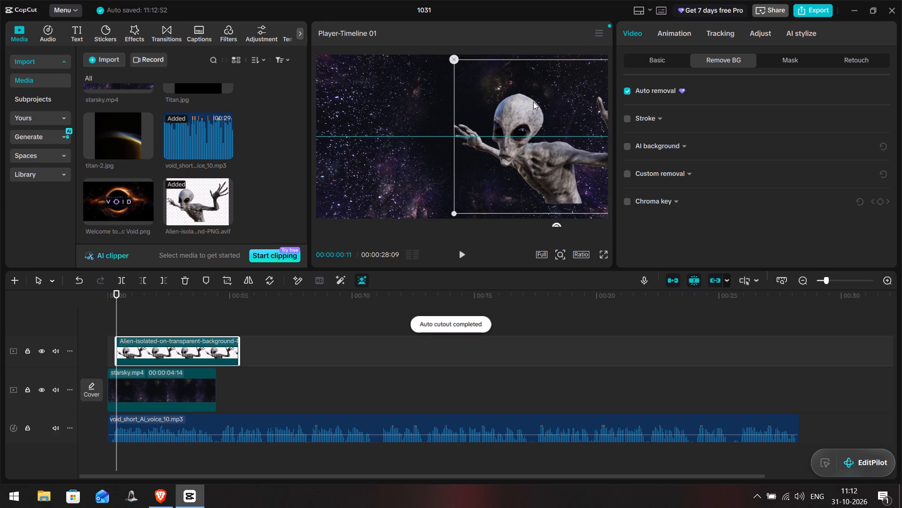
drag(533, 102, 568, 98)
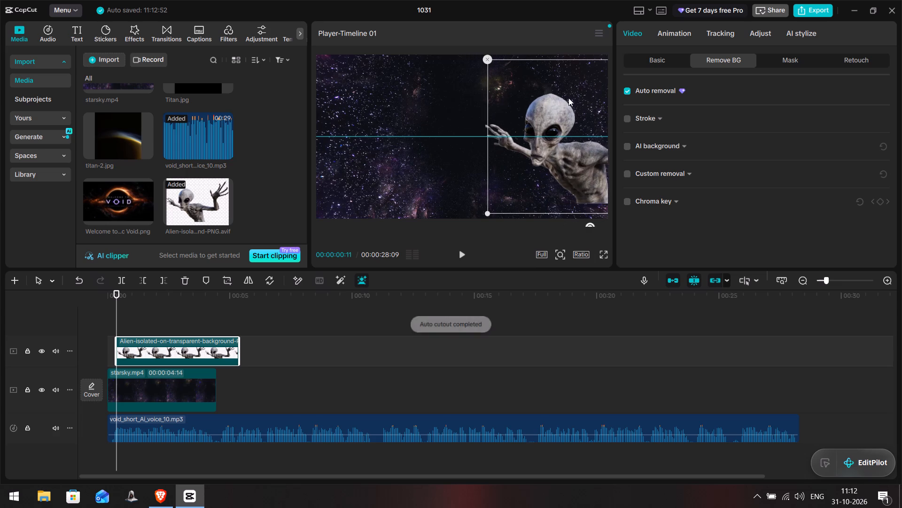
drag(568, 98, 593, 97)
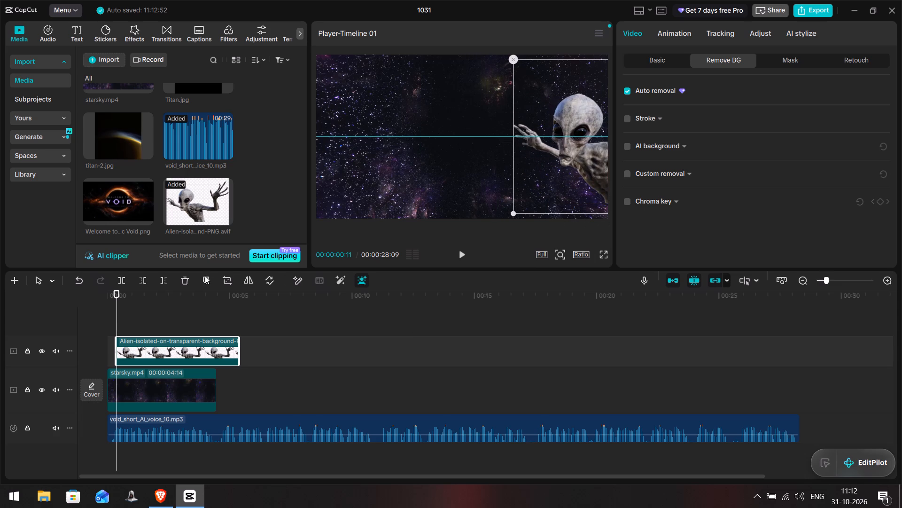
Play the voiceover to find the cue, and trim the alien clip to run from 00:00:02:22 to the end of starsky.mp4.
drag(120, 313, 108, 313)
key(space)
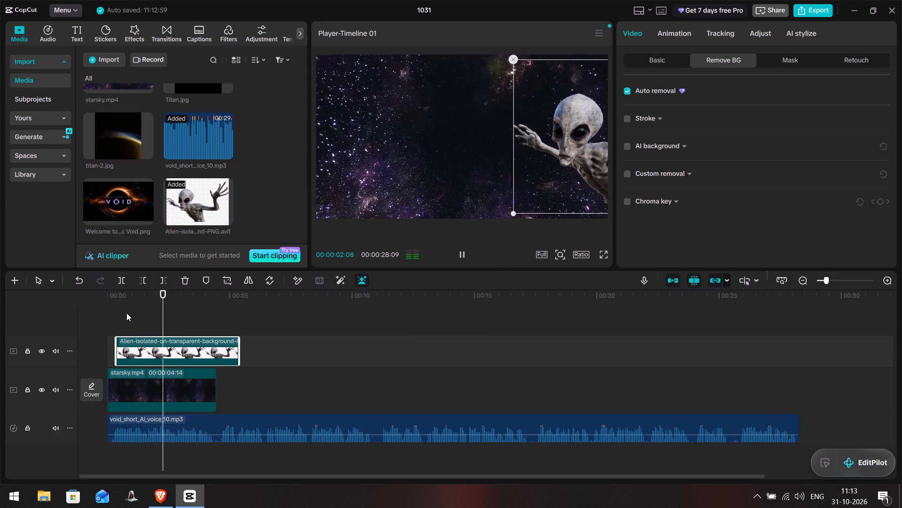
key(space)
key(space)
key(space)
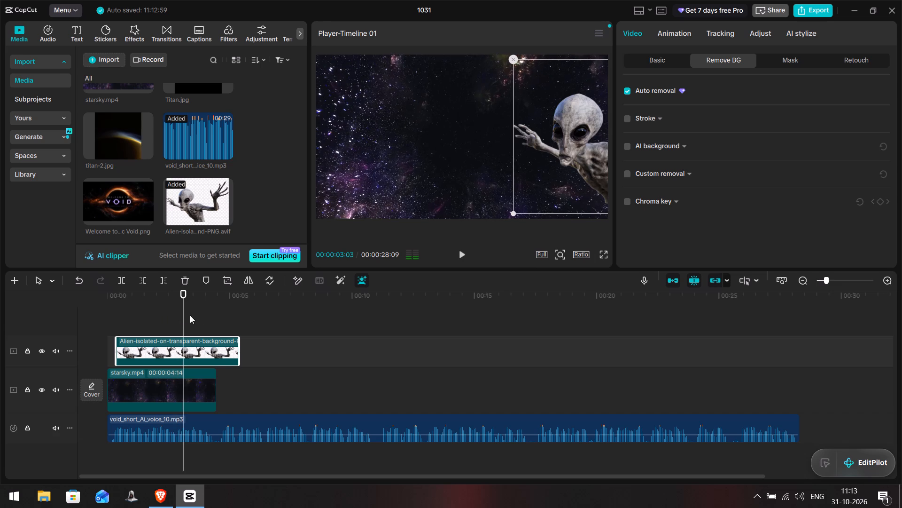
drag(184, 313, 170, 313)
key(space)
key(space)
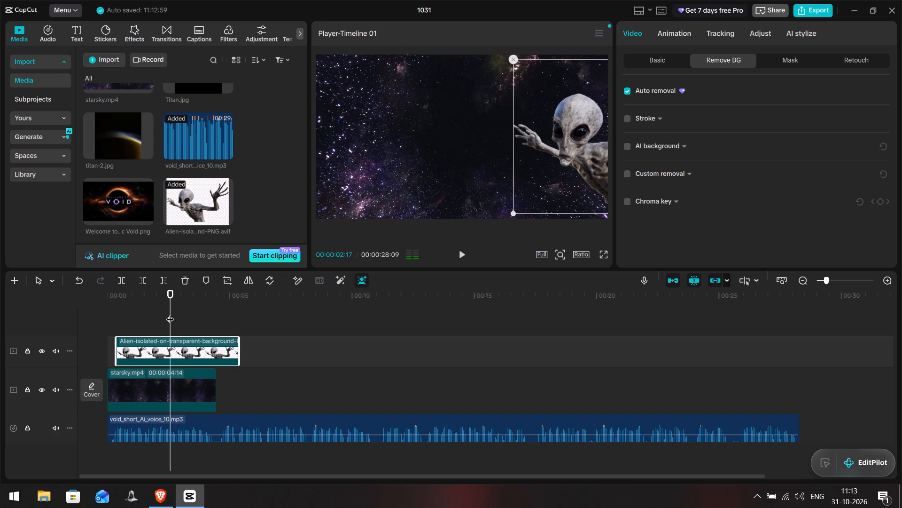
click(171, 311)
key(space)
key(space)
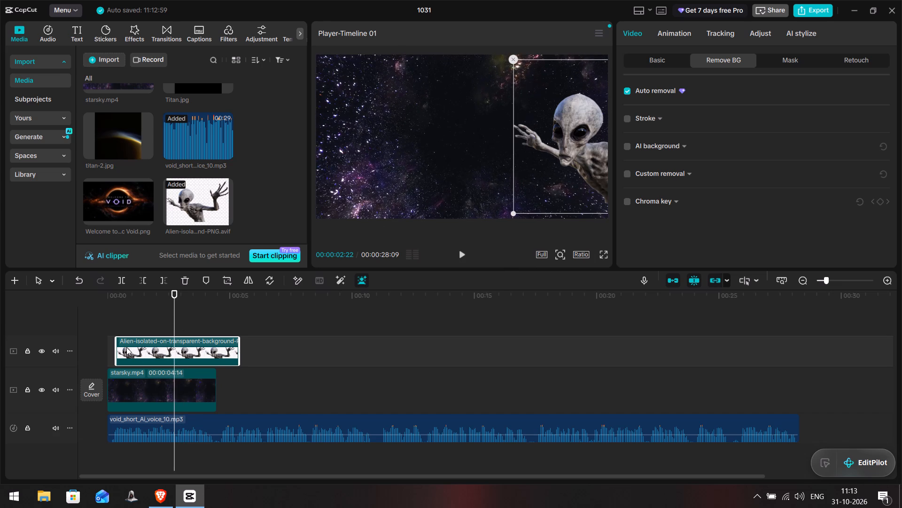
drag(115, 347, 176, 345)
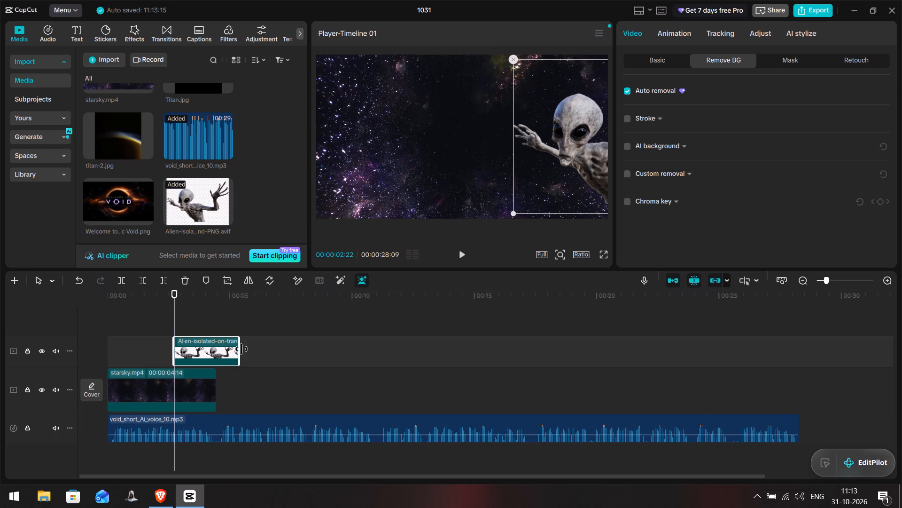
drag(238, 347, 214, 349)
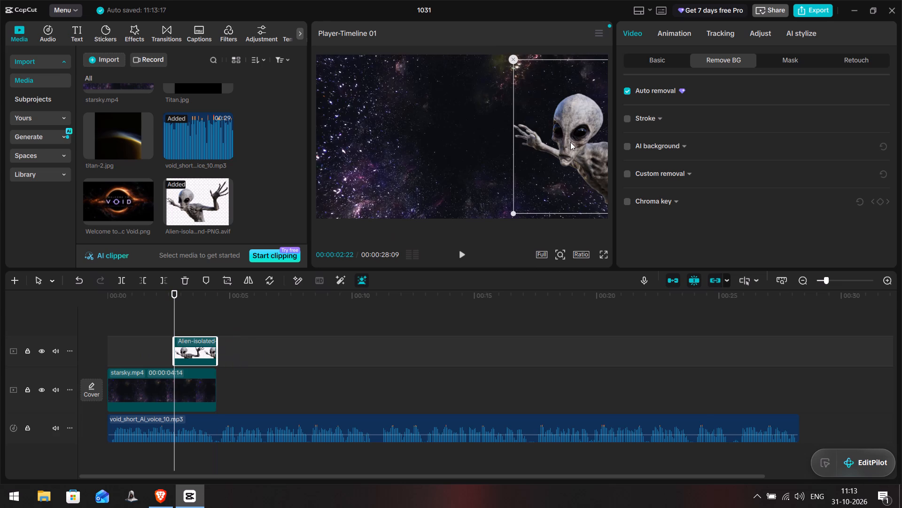
Move the alien off the frame's right edge to X 3200, Y 0 and add a Transform keyframe at 00:00:02:22.
drag(570, 142, 650, 141)
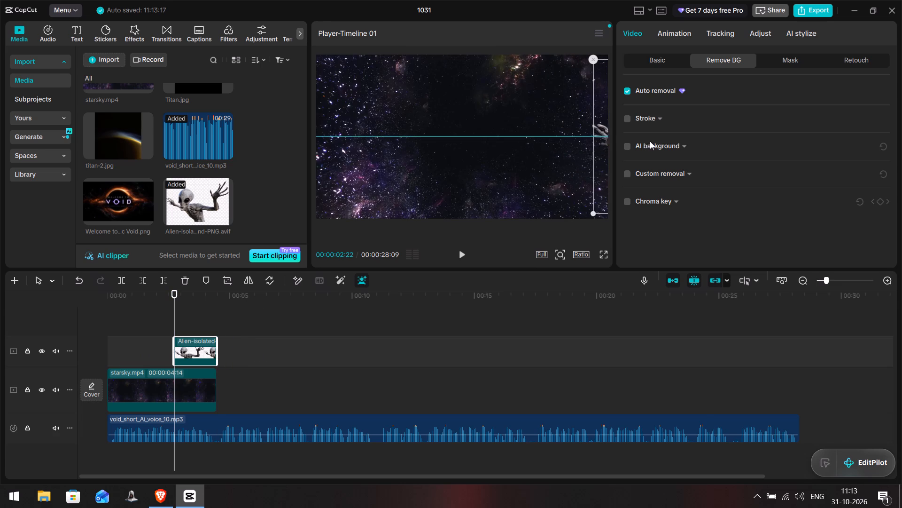
drag(650, 141, 663, 141)
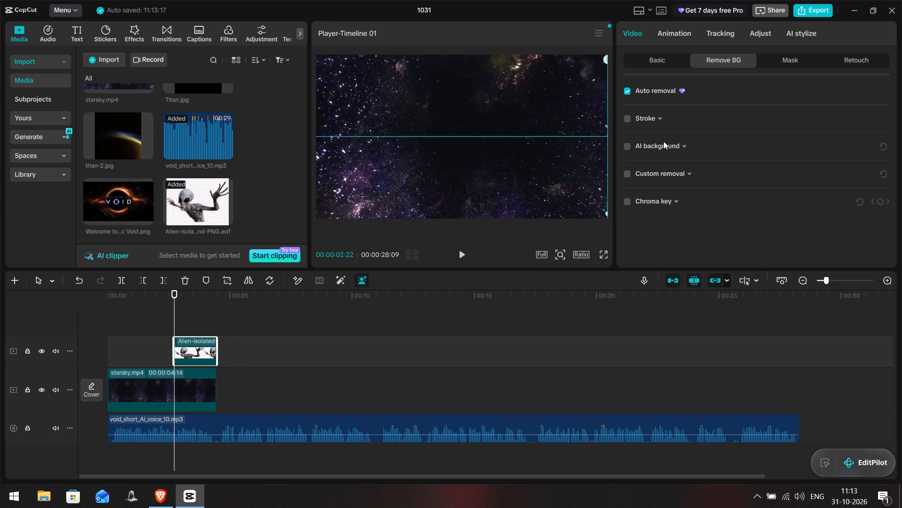
drag(663, 141, 661, 141)
click(605, 139)
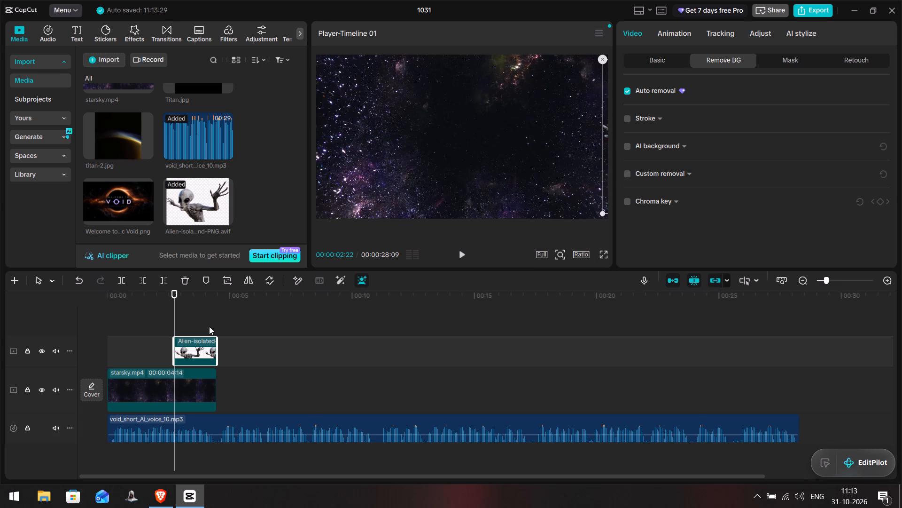
ctrl+scroll(210, 329, up, 8)
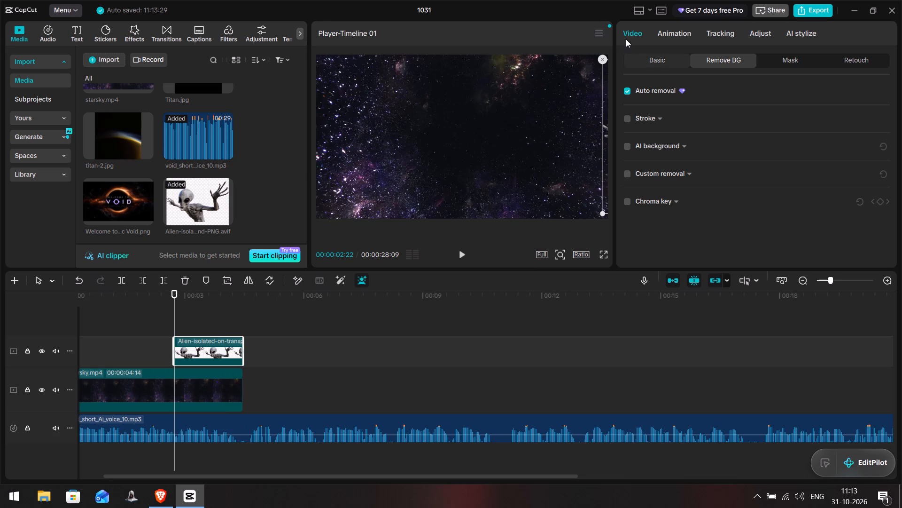
click(643, 58)
click(882, 88)
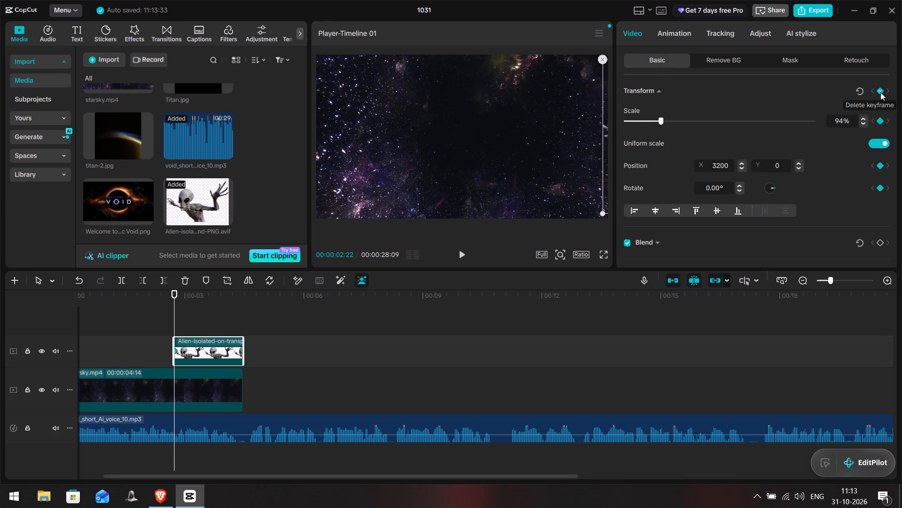
Add a Transform keyframe at 00:00:04:14 with the alien at X 569, Y 0, keeping the clip's end aligned with starsky.mp4.
click(212, 325)
drag(212, 325, 235, 327)
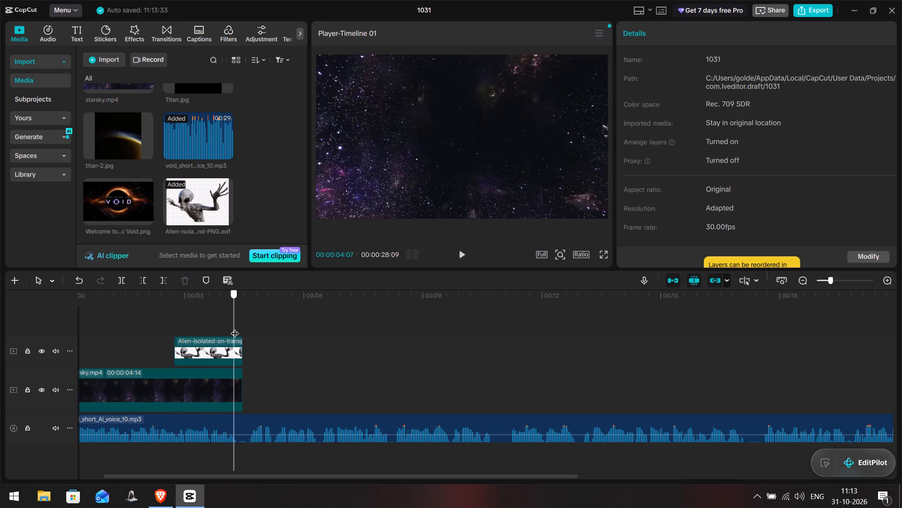
drag(235, 327, 240, 327)
click(240, 327)
click(230, 341)
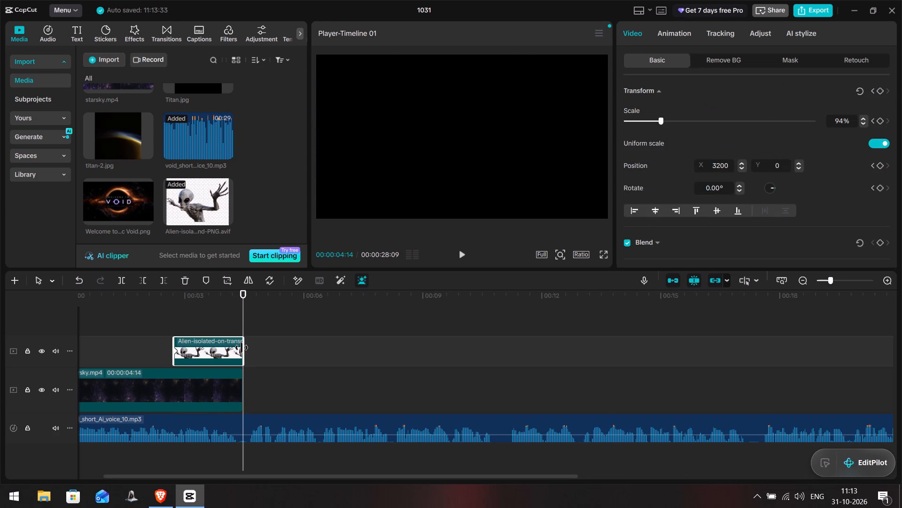
drag(241, 348, 246, 348)
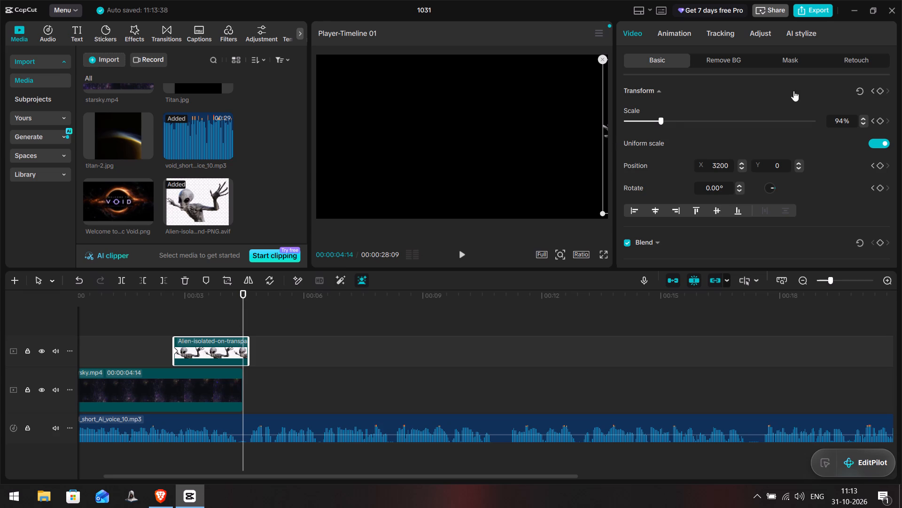
click(884, 93)
click(881, 93)
drag(607, 143, 479, 147)
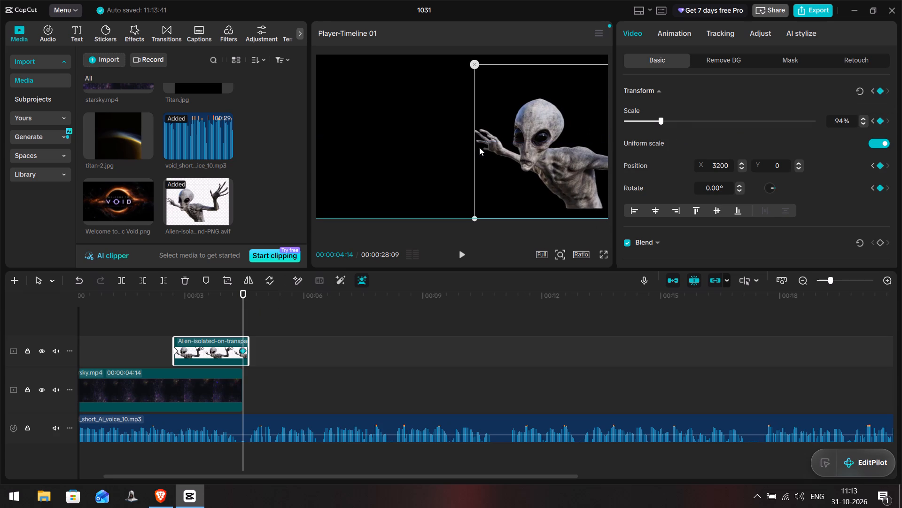
drag(479, 147, 467, 142)
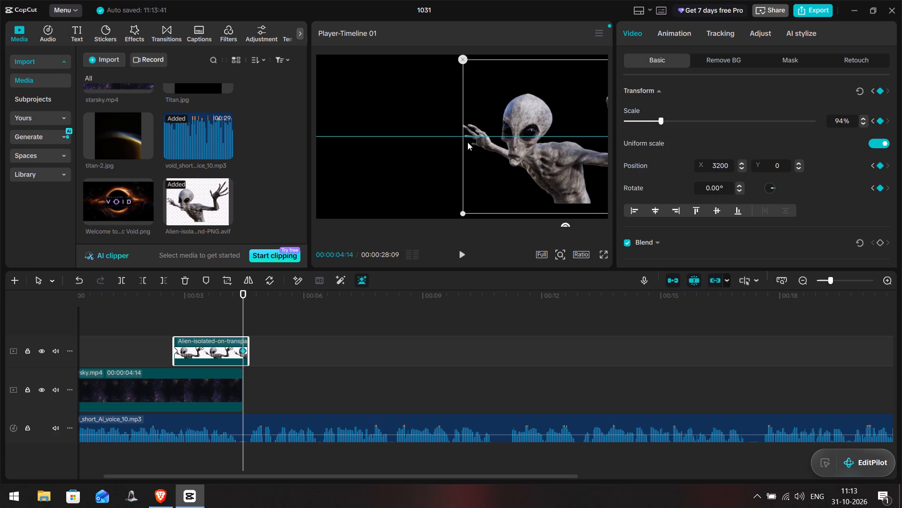
drag(467, 142, 404, 143)
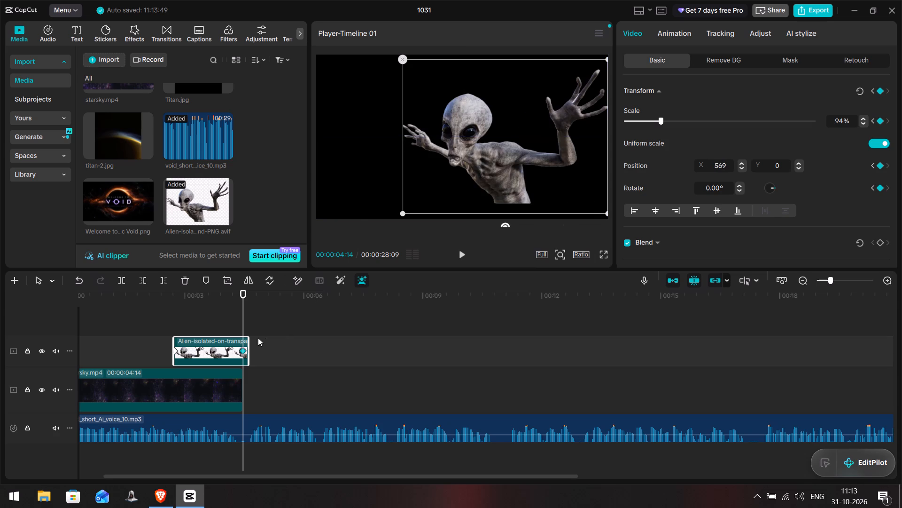
drag(247, 346, 240, 346)
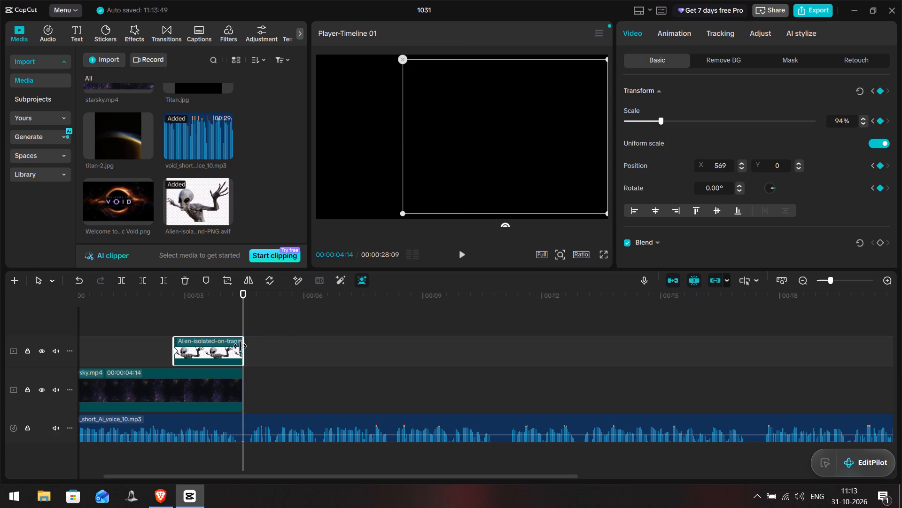
Play back the alien's slide-in animation and the voiceover just past the end of starsky.mp4.
click(150, 321)
key(space)
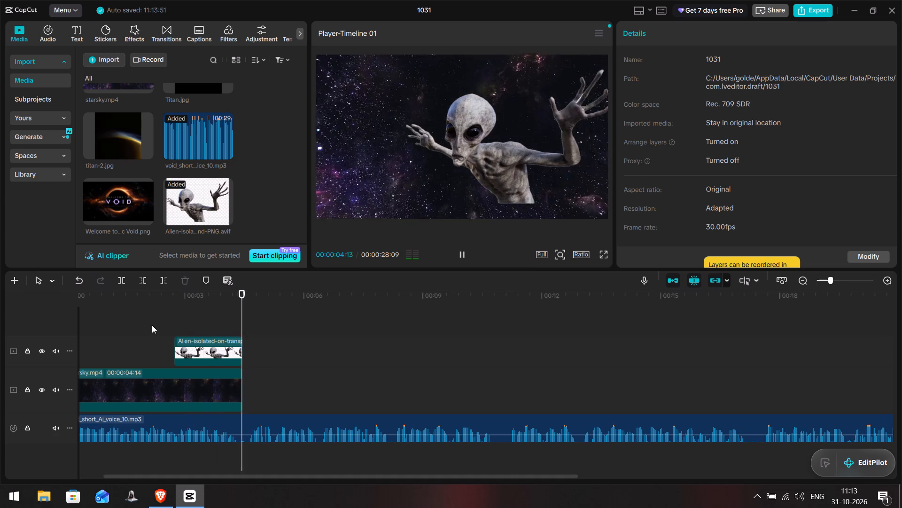
key(space)
drag(258, 328, 242, 331)
key(space)
key(space)
key(space)
key(space)
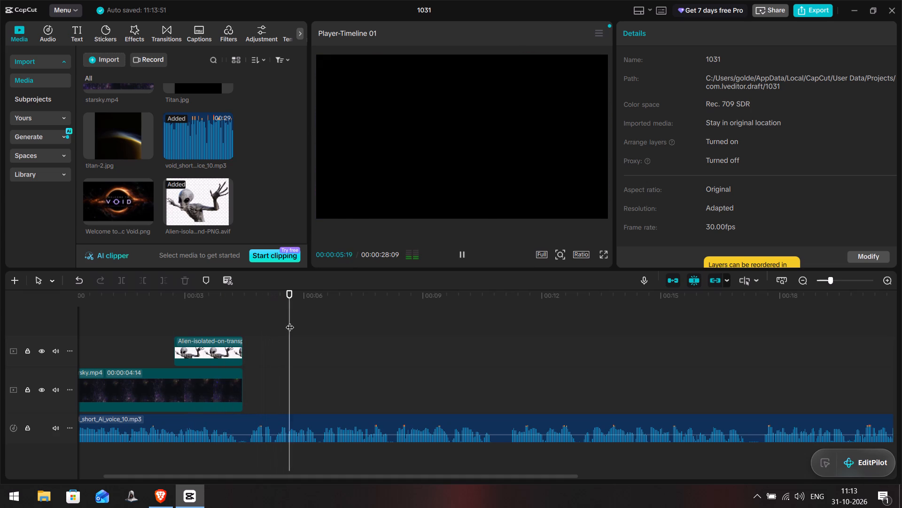
Place Europa Moon.jpg on the main track directly after starsky.mp4, starting at 00:00:04:14.
drag(290, 321, 245, 319)
scroll(150, 205, up, 4)
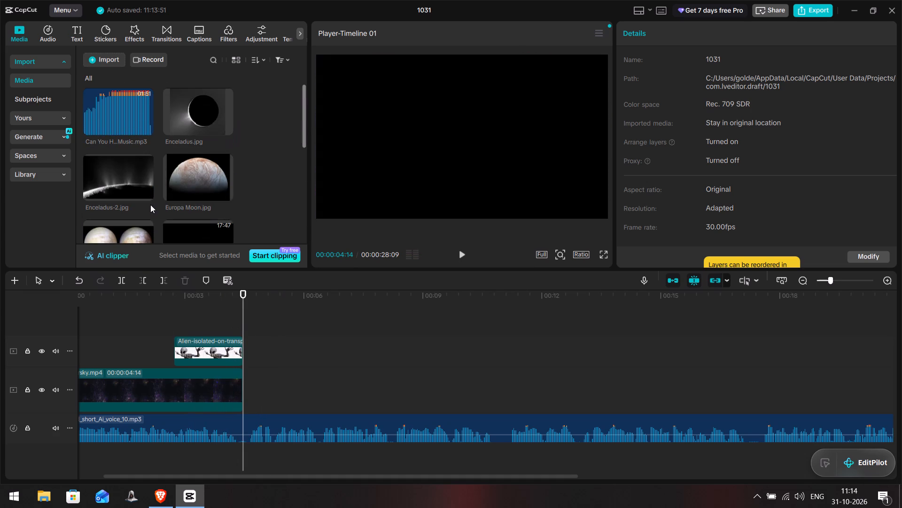
scroll(150, 205, up, 2)
drag(176, 167, 197, 188)
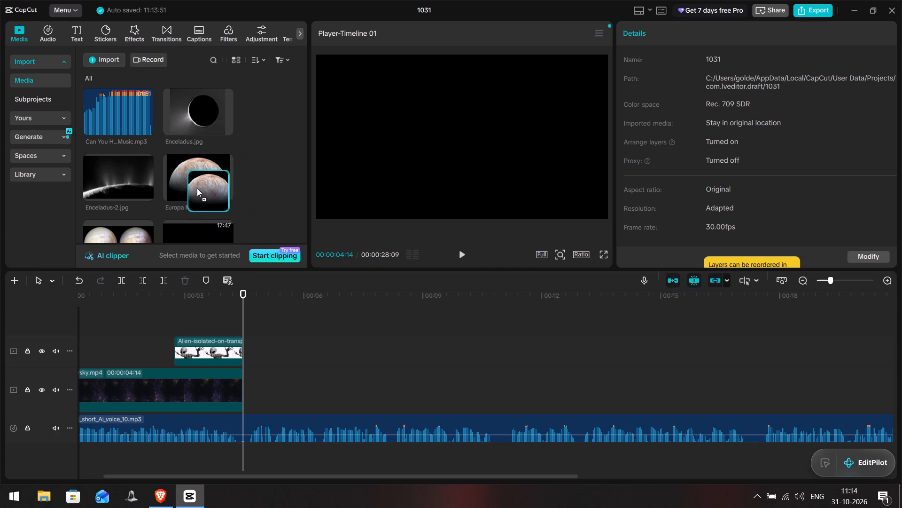
drag(197, 188, 245, 389)
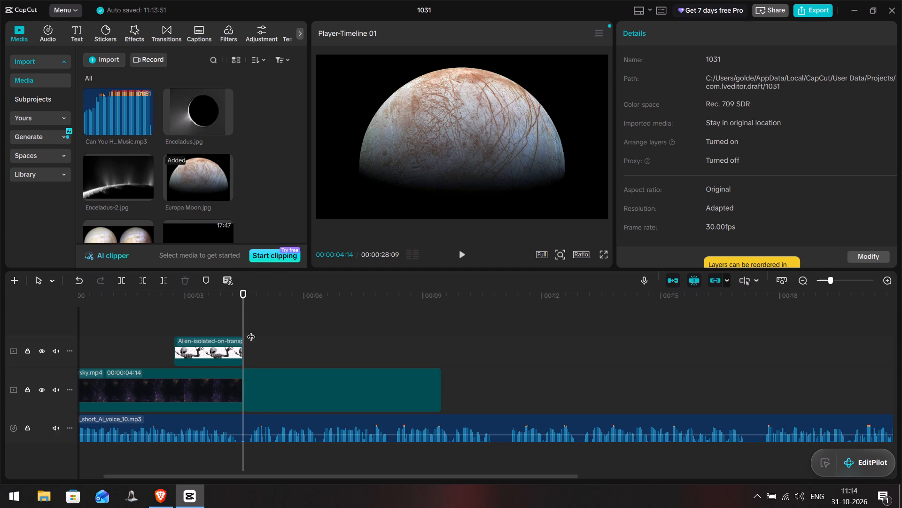
Play the voiceover over the Europa Moon.jpg clip and add a Transform keyframe to the clip at 00:00:04:28.
click(238, 308)
key(space)
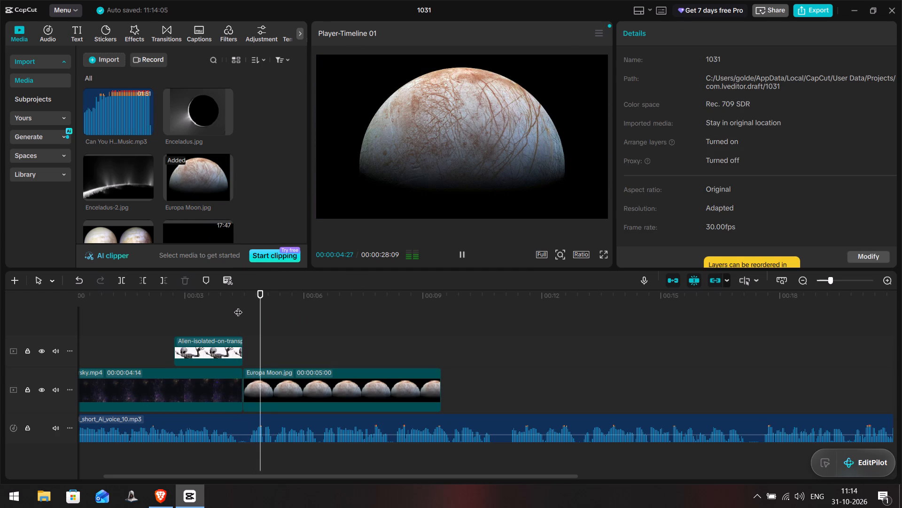
key(space)
drag(270, 334, 247, 348)
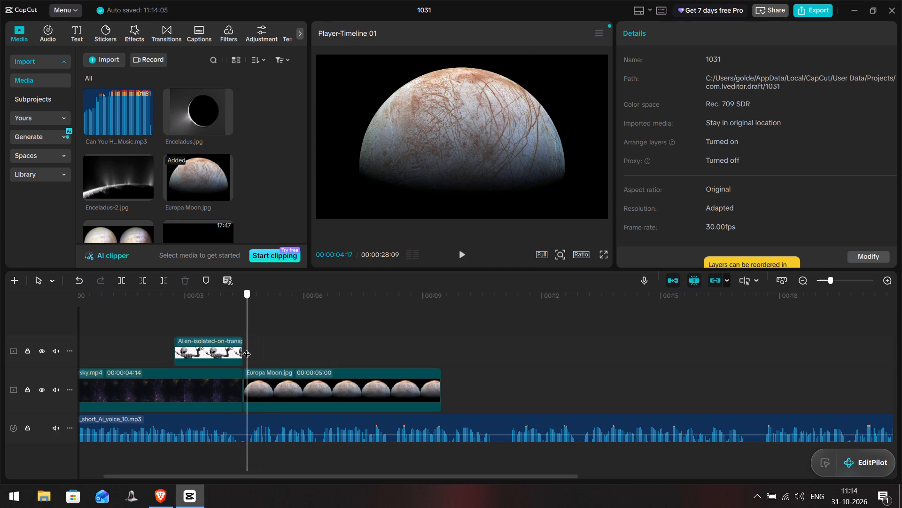
drag(247, 348, 245, 348)
key(space)
key(space)
key(space)
key(space)
click(281, 393)
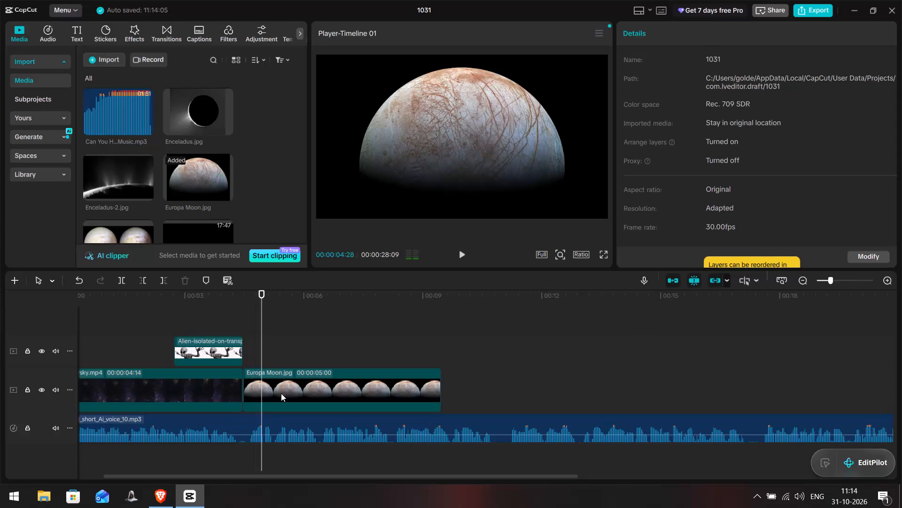
click(879, 90)
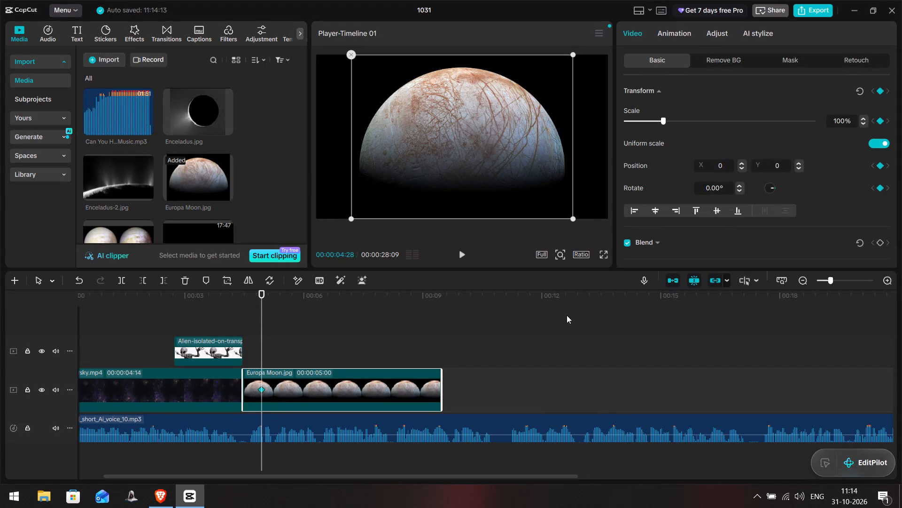
Scrub and play the voiceover over the Europa Moon.jpg clip to find where its section ends.
click(393, 340)
drag(393, 341, 428, 357)
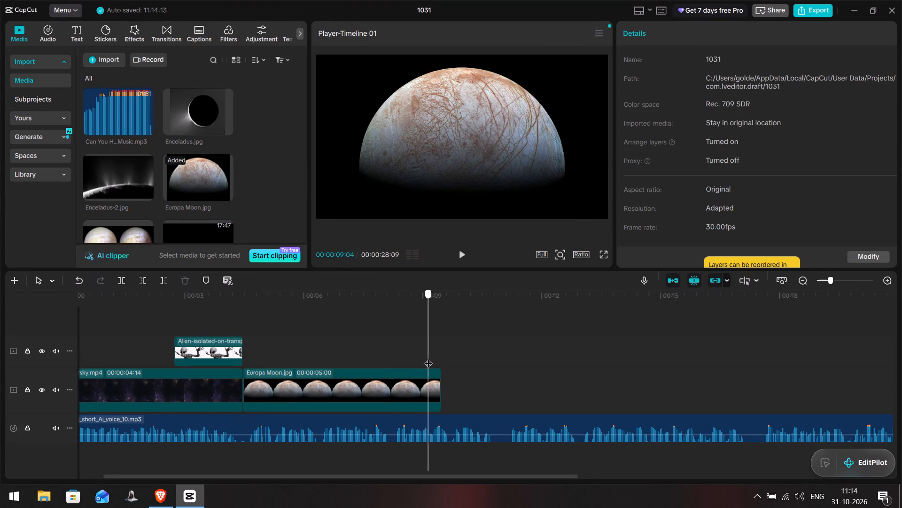
drag(428, 357, 322, 349)
drag(321, 349, 295, 349)
key(space)
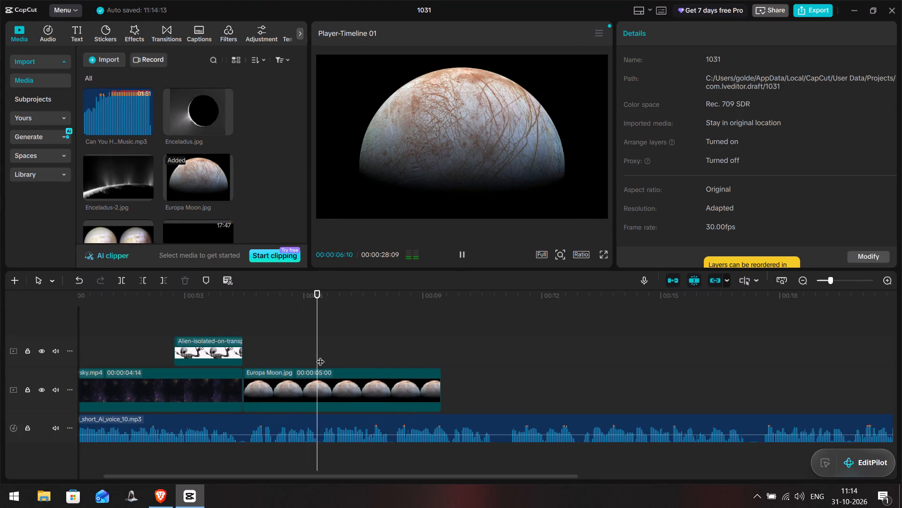
key(space)
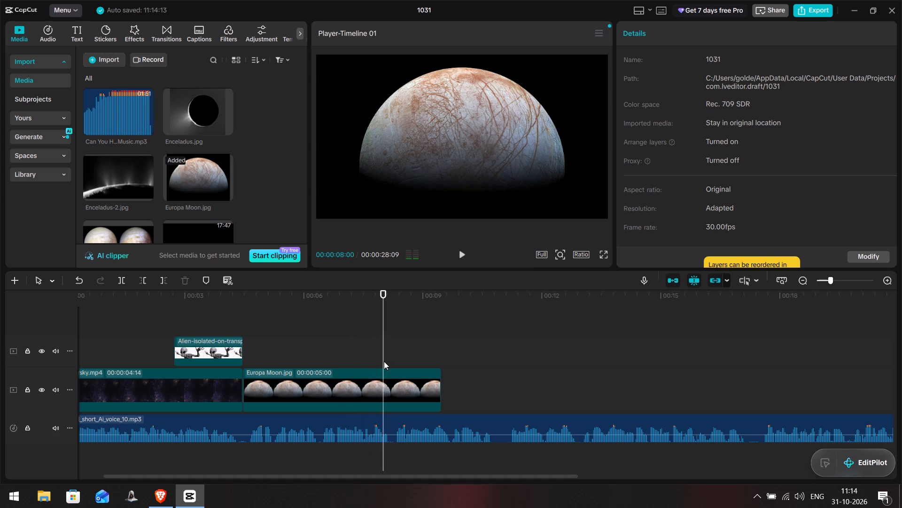
key(space)
key(space)
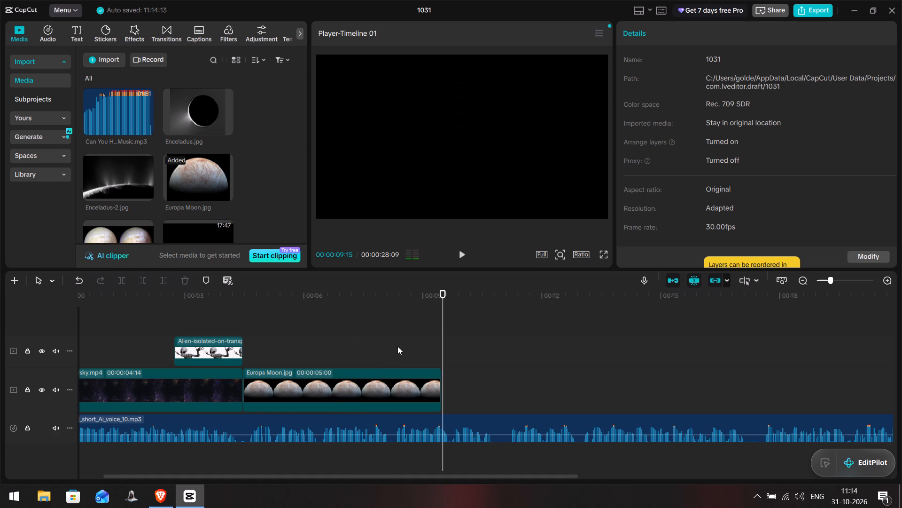
click(389, 344)
drag(389, 344, 343, 342)
key(space)
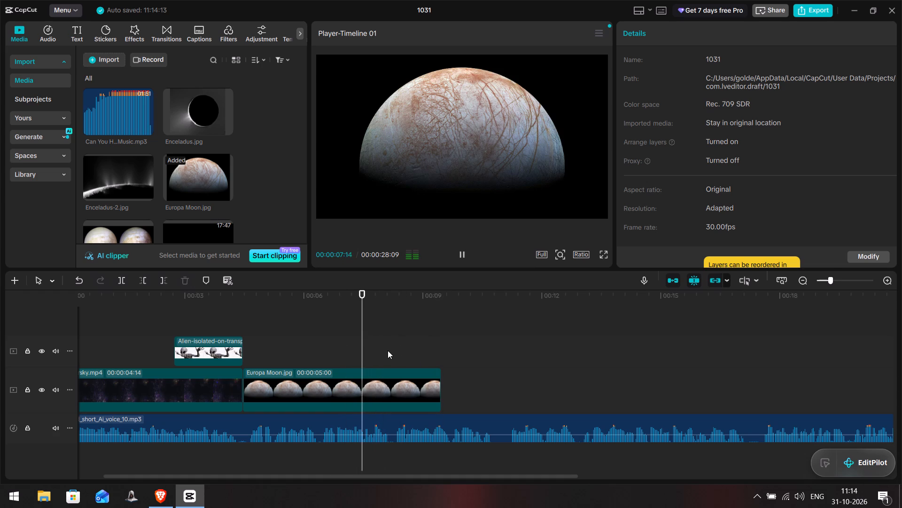
key(space)
Shorten the Europa Moon.jpg clip to 00:00:03:29 and add a Transform keyframe to it at 00:00:08:05.
drag(380, 341, 390, 345)
click(396, 386)
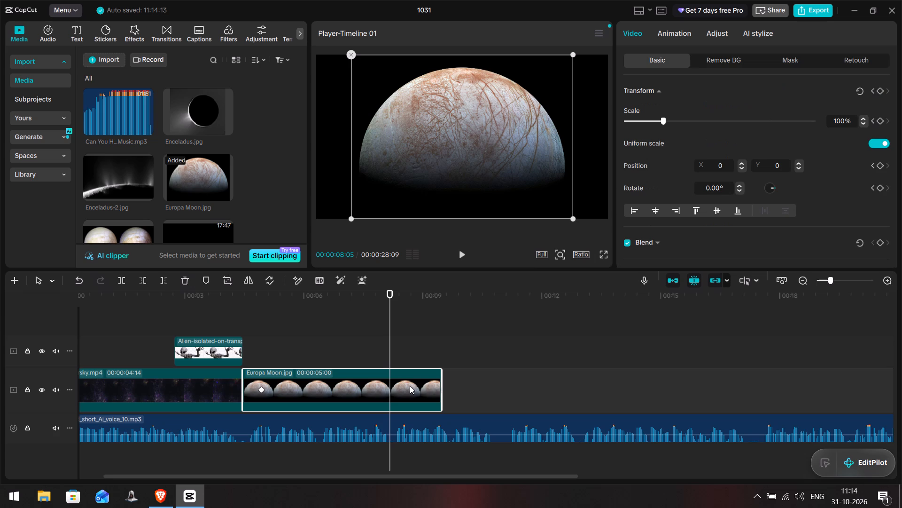
drag(439, 388, 398, 394)
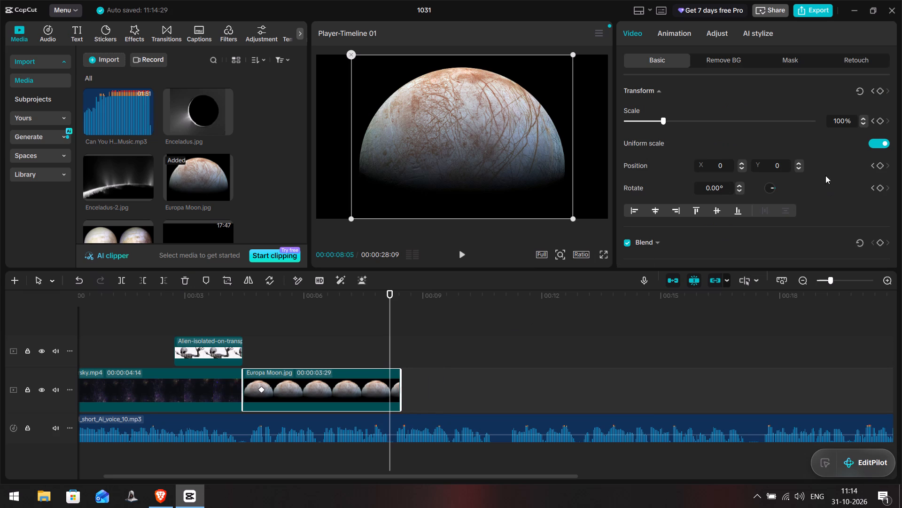
click(884, 91)
click(883, 92)
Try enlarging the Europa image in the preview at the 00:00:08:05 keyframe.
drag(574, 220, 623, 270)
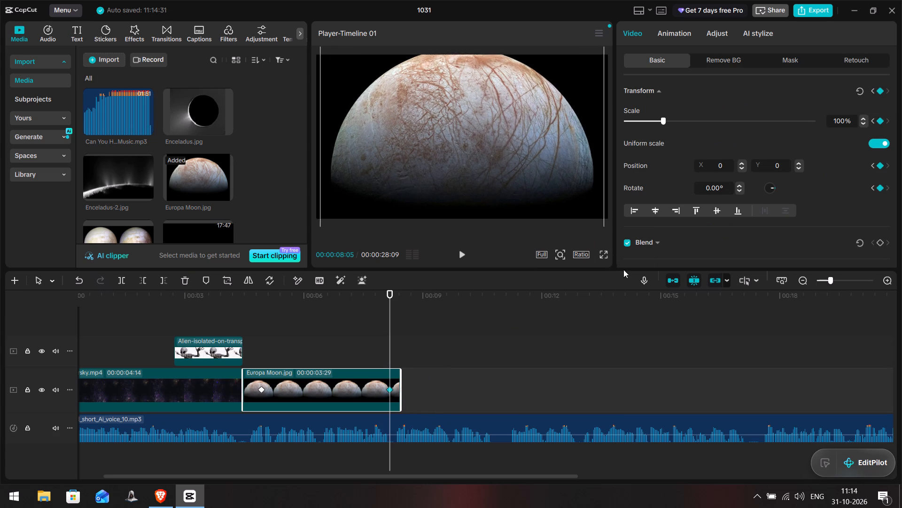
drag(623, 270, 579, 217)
Set the project's aspect ratio to 9:16.
drag(230, 477, 122, 476)
click(174, 376)
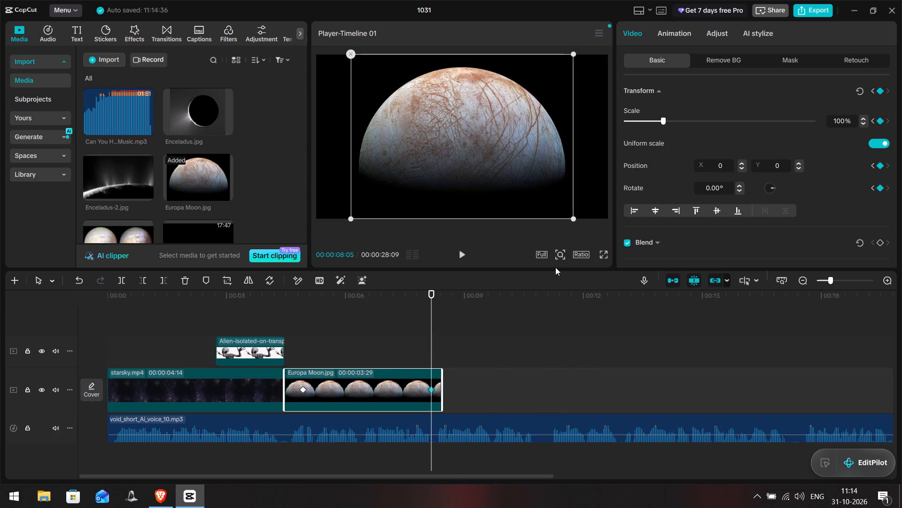
click(583, 251)
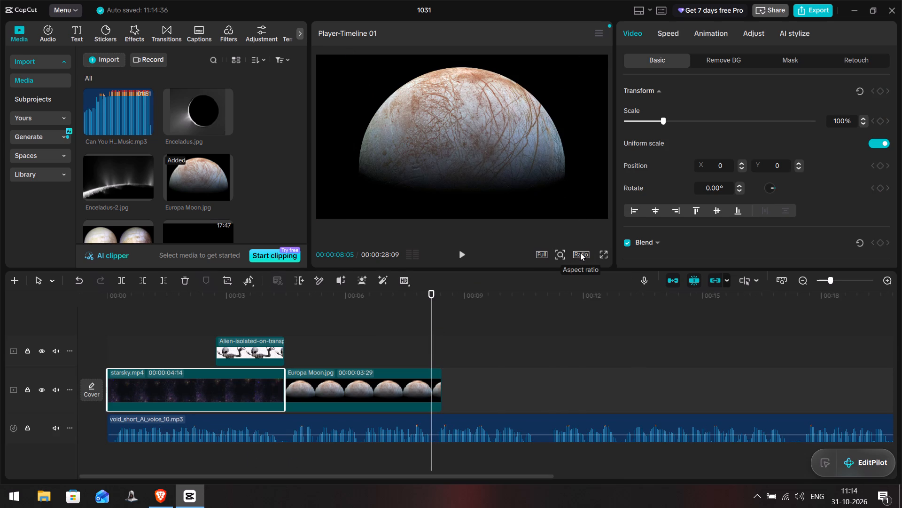
click(580, 253)
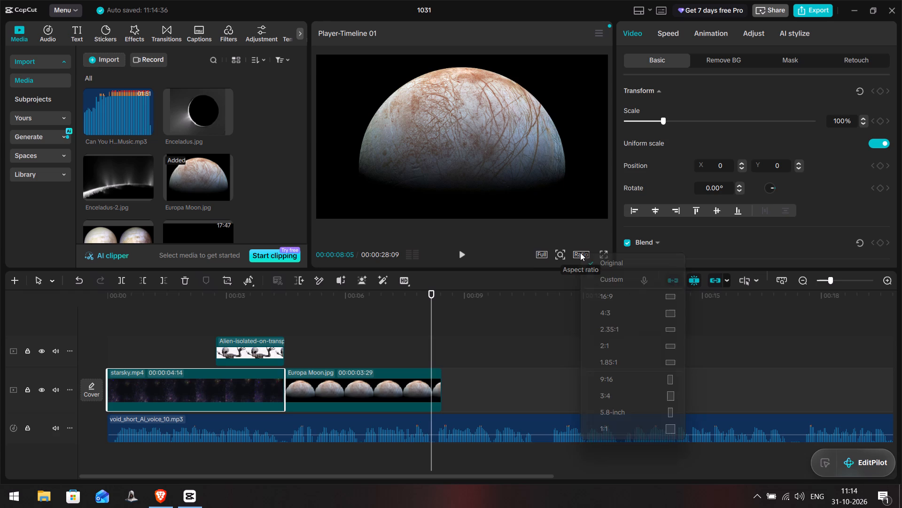
click(600, 382)
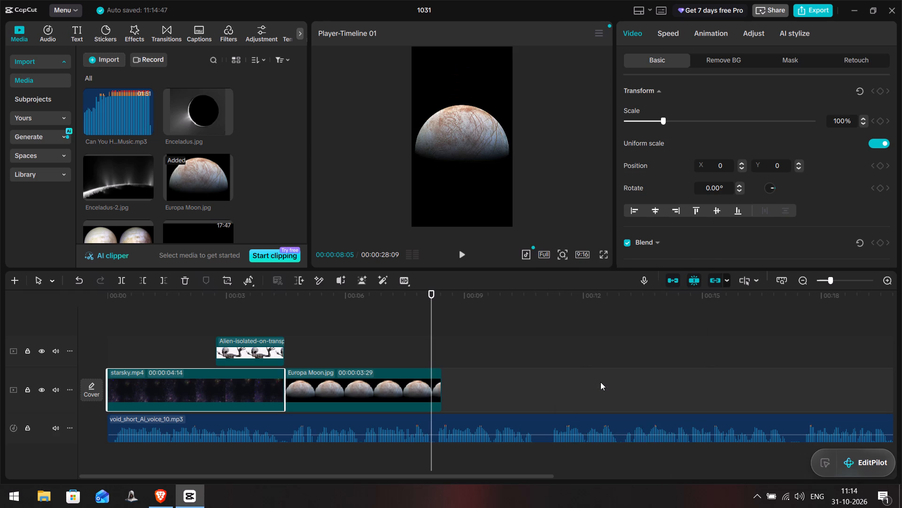
Rotate the Europa Moon.jpg image to 90° at the 00:00:08:05 keyframe.
click(446, 156)
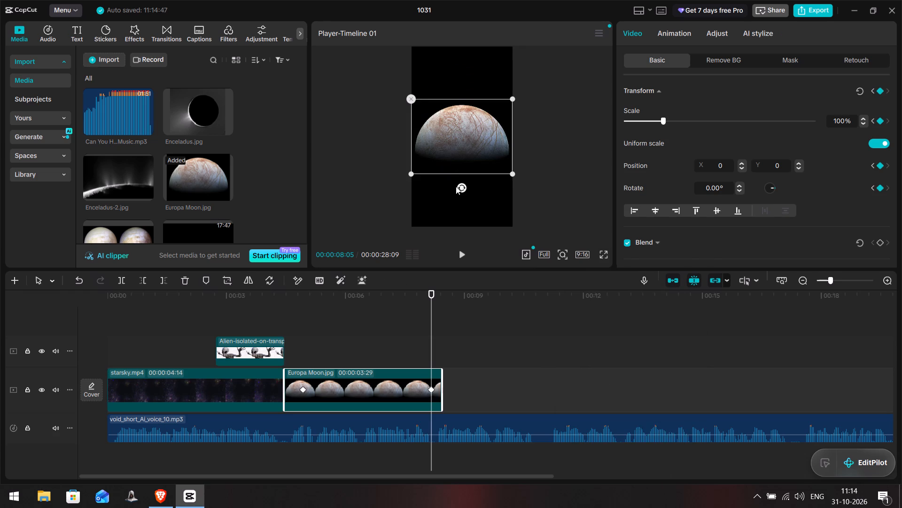
drag(459, 189, 405, 131)
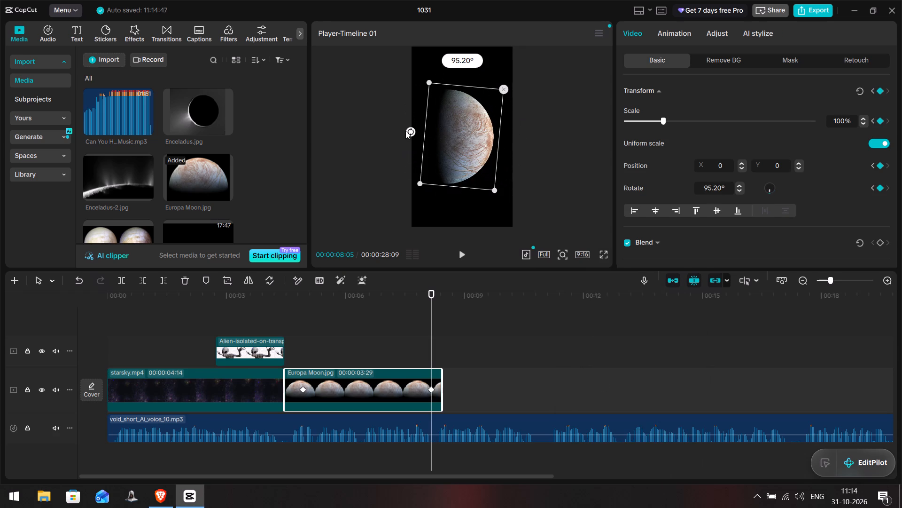
drag(405, 131, 405, 139)
drag(405, 139, 405, 134)
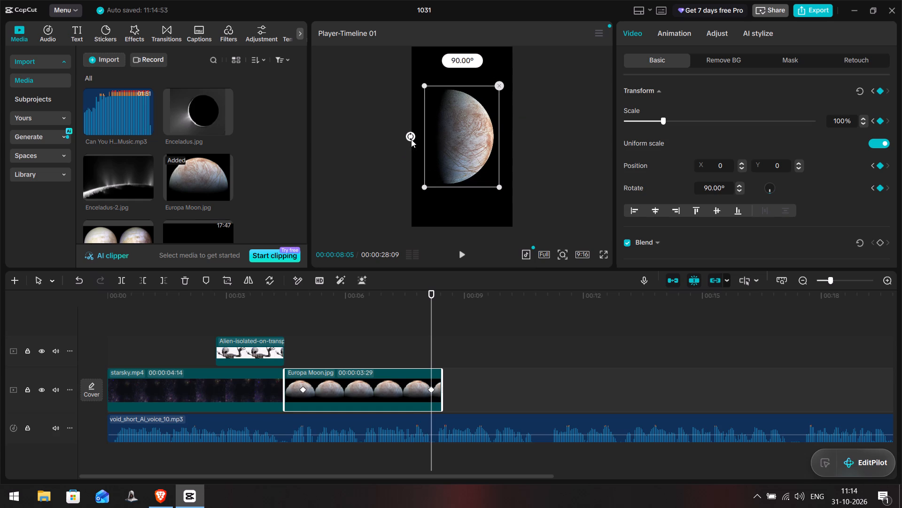
Scale the Europa image to about 189% and shift it sideways to about X -427, Y 0 at the 00:00:08:05 keyframe.
drag(500, 185, 515, 261)
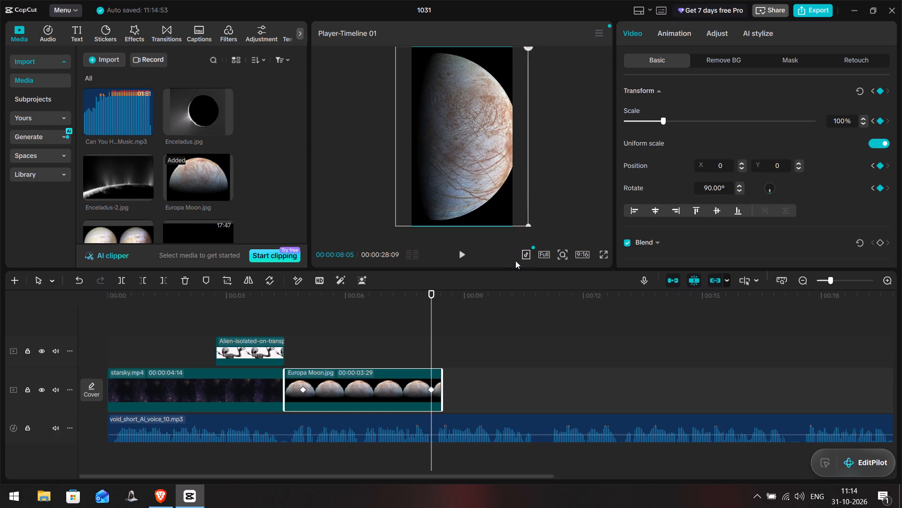
drag(515, 261, 516, 265)
drag(471, 171, 456, 175)
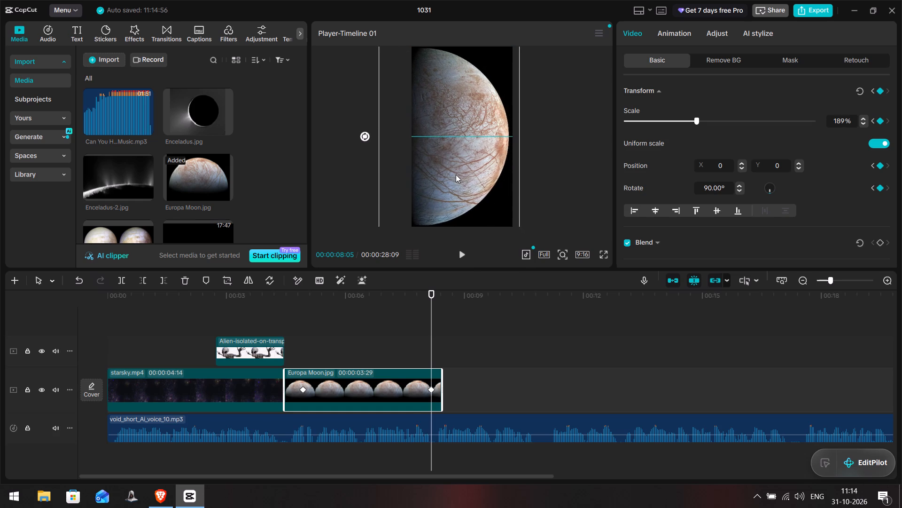
drag(456, 175, 451, 172)
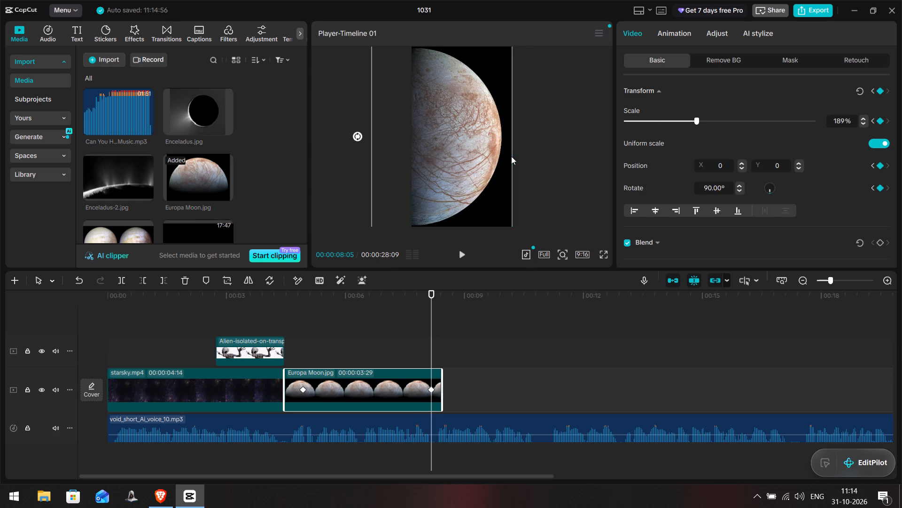
click(586, 146)
Rotate the starsky.mp4 clip to 90° and enlarge it until it fills the vertical 9:16 frame.
click(194, 387)
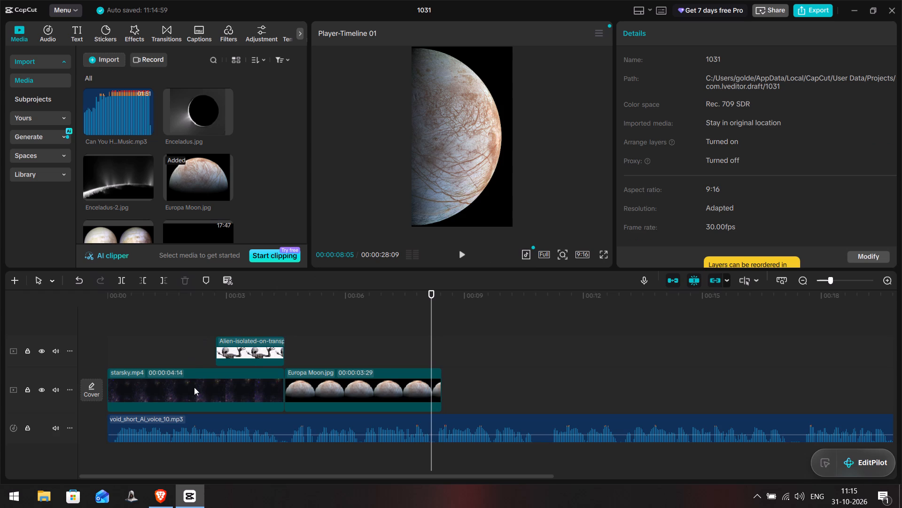
click(187, 339)
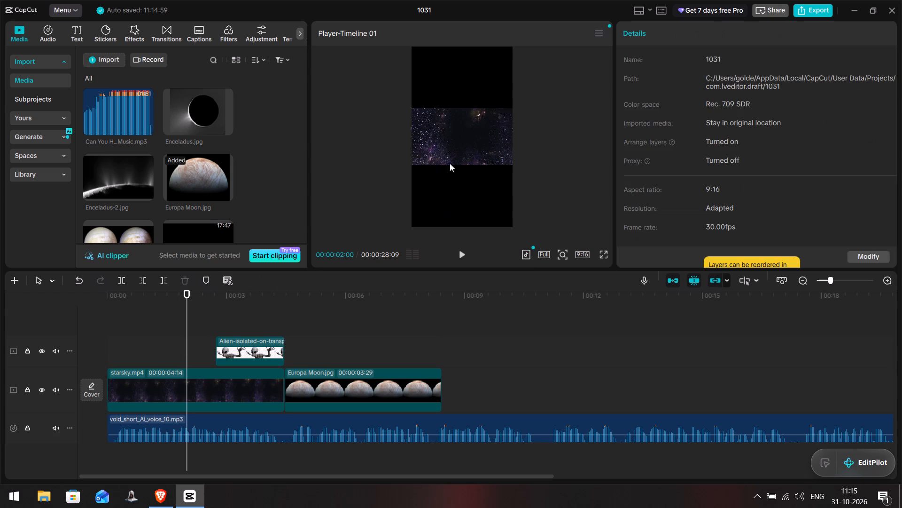
click(459, 145)
drag(460, 177, 432, 172)
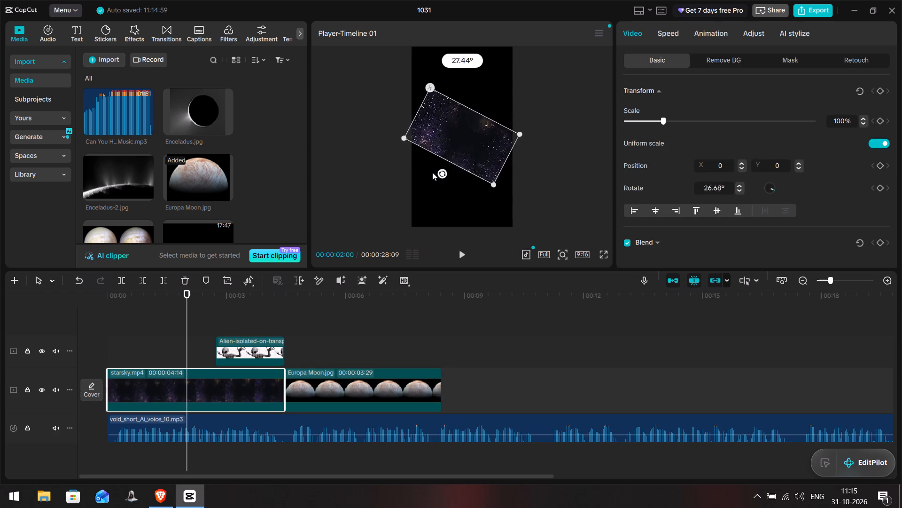
drag(432, 172, 408, 138)
drag(493, 182, 533, 255)
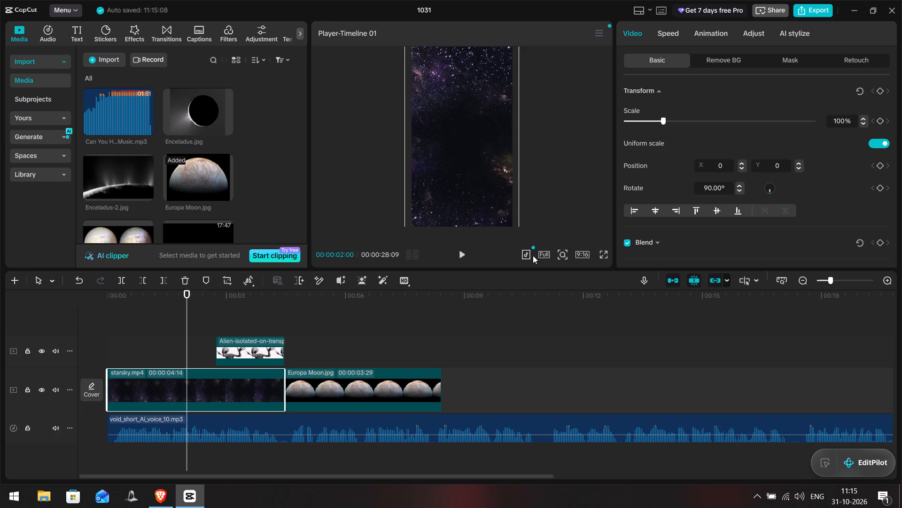
drag(533, 255, 530, 248)
Scrub through the alien's slide-in over starsky.mp4 and play it back into the Europa Moon.jpg clip.
click(227, 324)
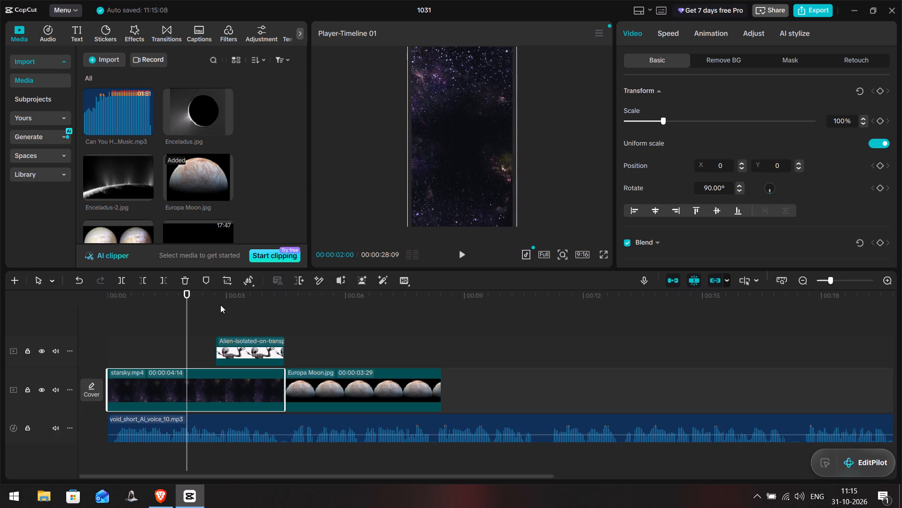
click(220, 305)
drag(220, 303, 267, 310)
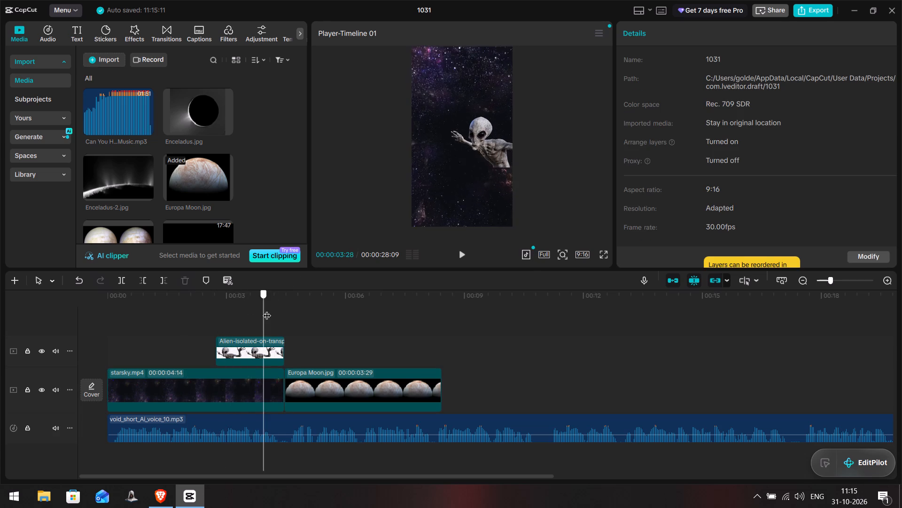
drag(267, 310, 261, 310)
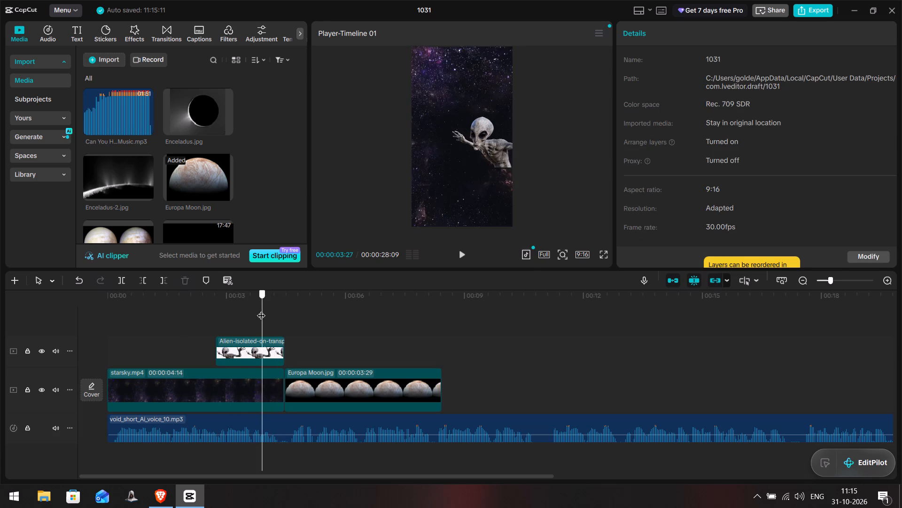
drag(261, 310, 213, 307)
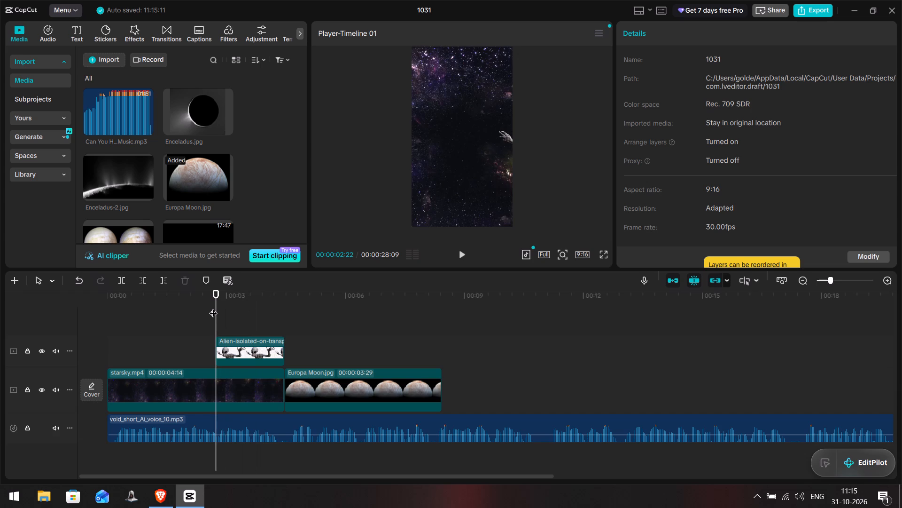
key(space)
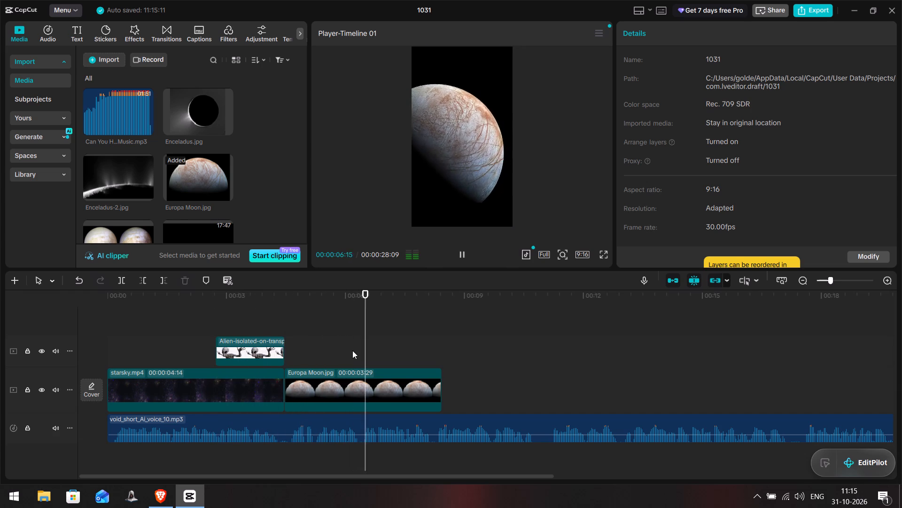
key(space)
Replay the Europa Moon.jpg rotation and zoom with the voiceover, stopping and restarting around the 00:00:08:05 keyframe.
click(294, 342)
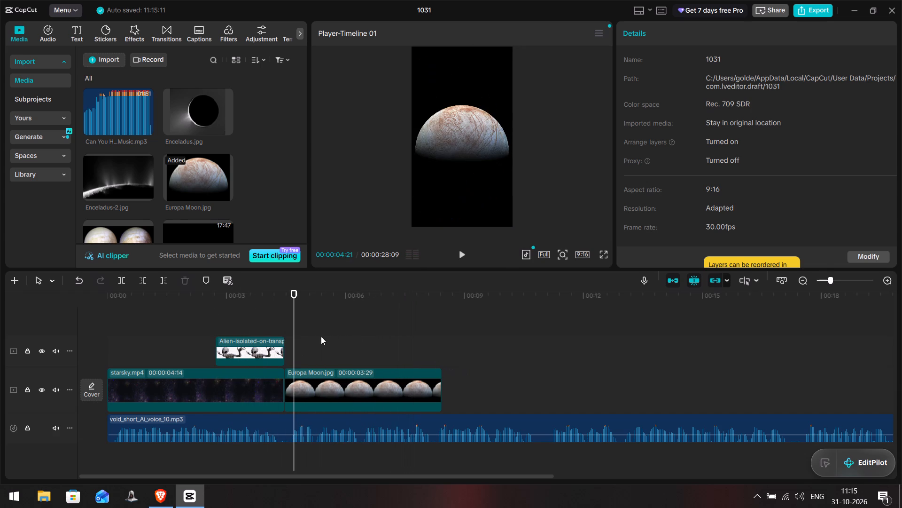
click(326, 334)
key(space)
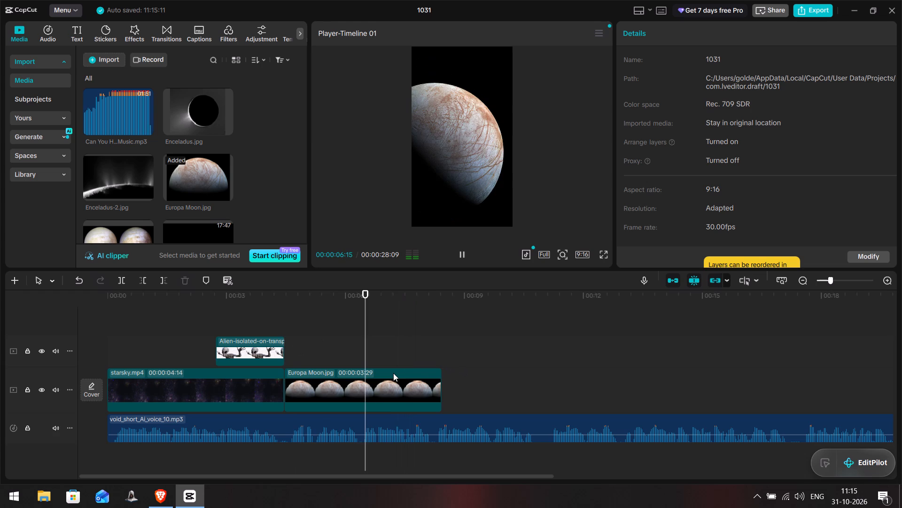
key(space)
key(space)
key(space)
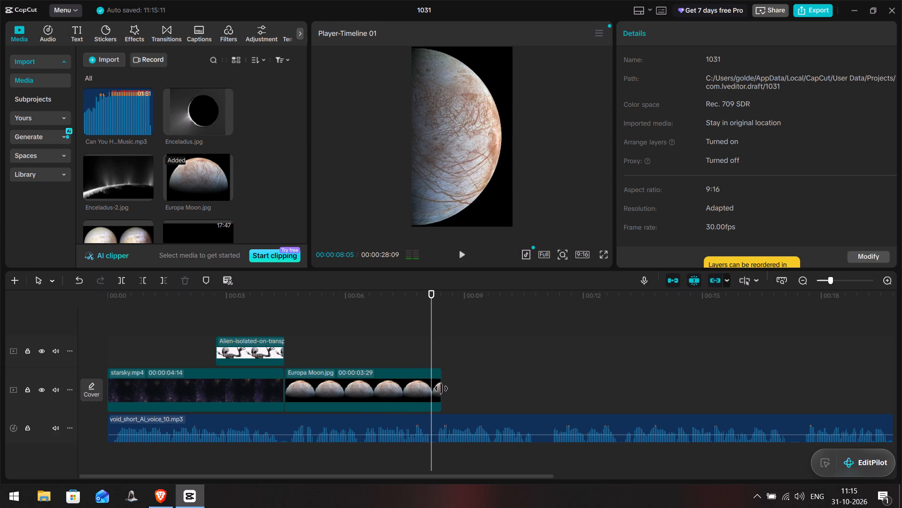
key(space)
key(space)
key(space)
click(414, 357)
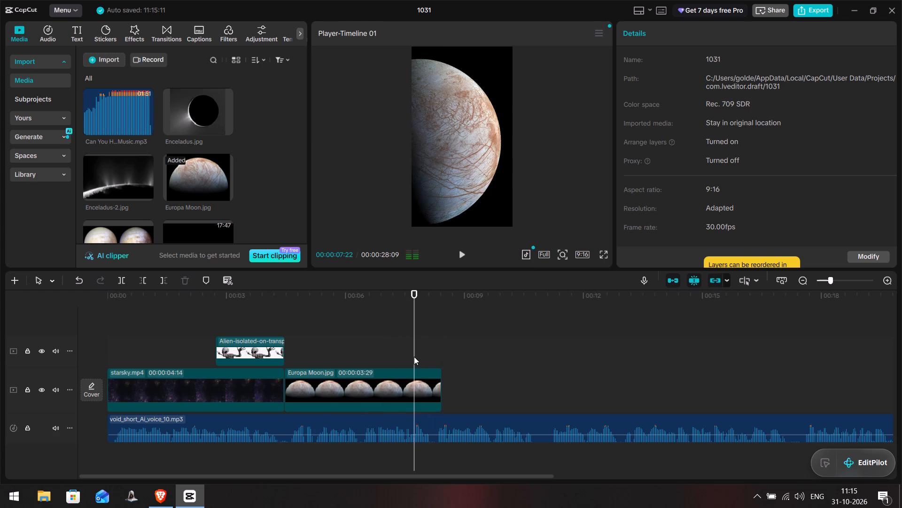
key(space)
key(space)
click(412, 384)
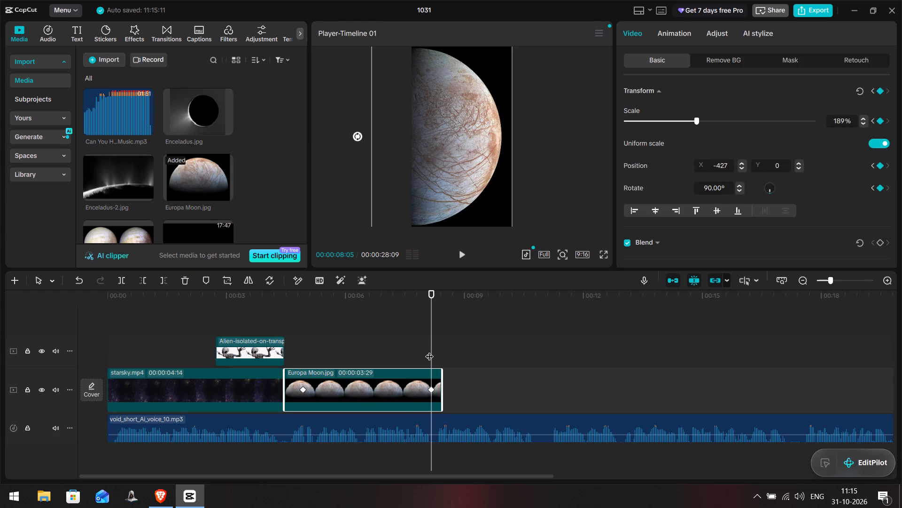
key(space)
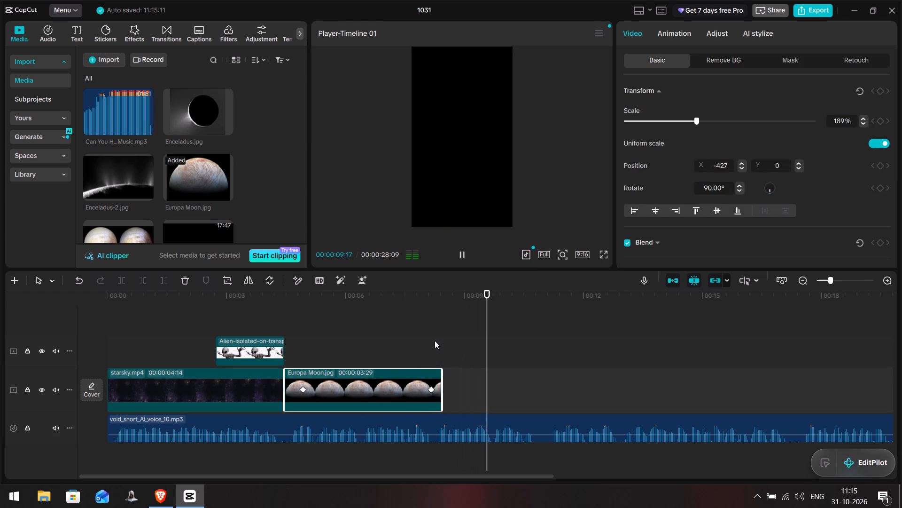
Trim the end of the Europa Moon.jpg clip back to its closing keyframe for a duration of 00:00:03:23.
click(435, 341)
drag(435, 341, 443, 346)
click(441, 381)
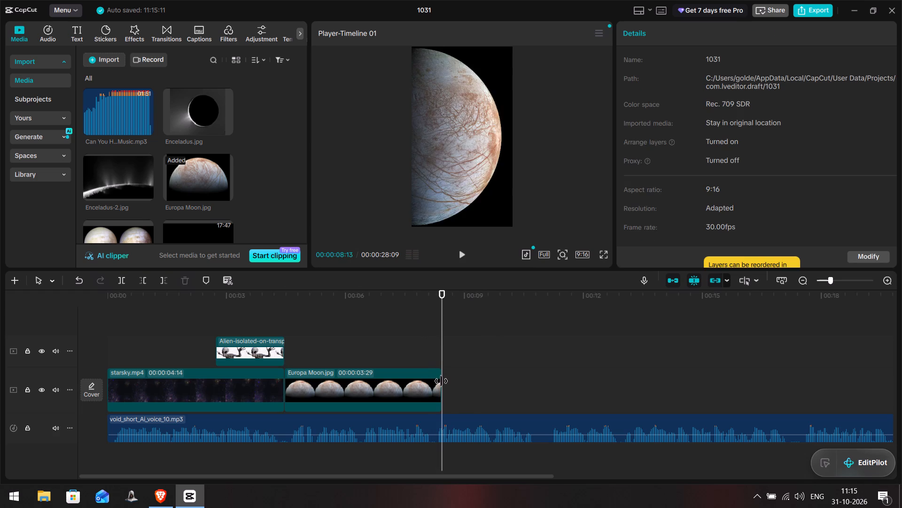
drag(441, 381, 435, 382)
drag(442, 378, 436, 380)
click(433, 355)
click(451, 355)
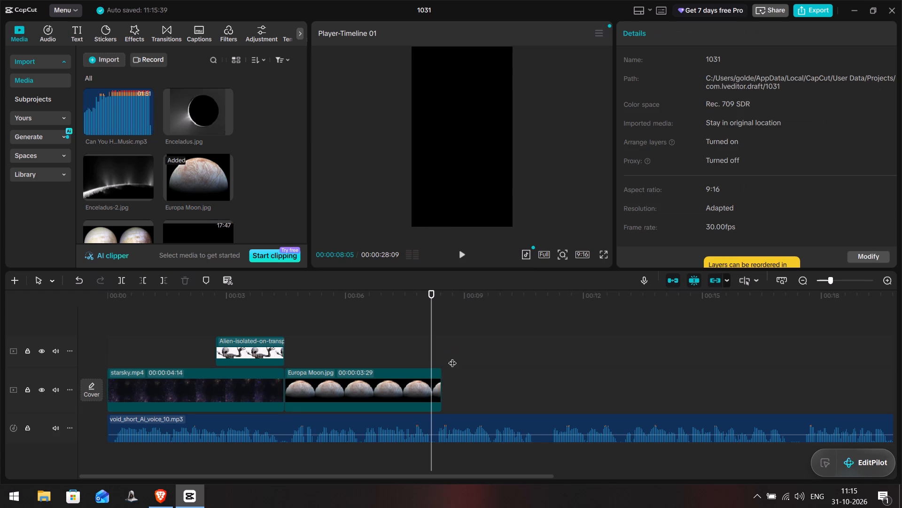
click(437, 383)
click(439, 381)
drag(439, 381, 439, 384)
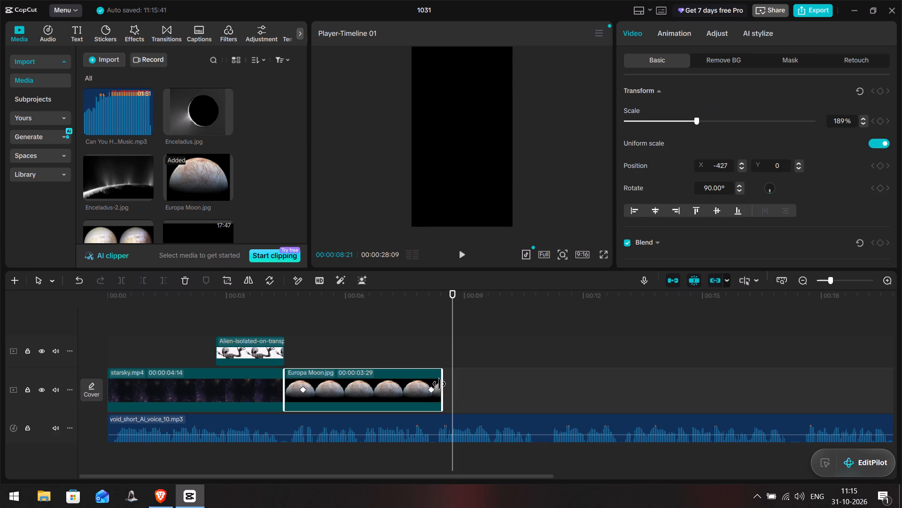
drag(439, 384, 435, 386)
drag(443, 380, 432, 383)
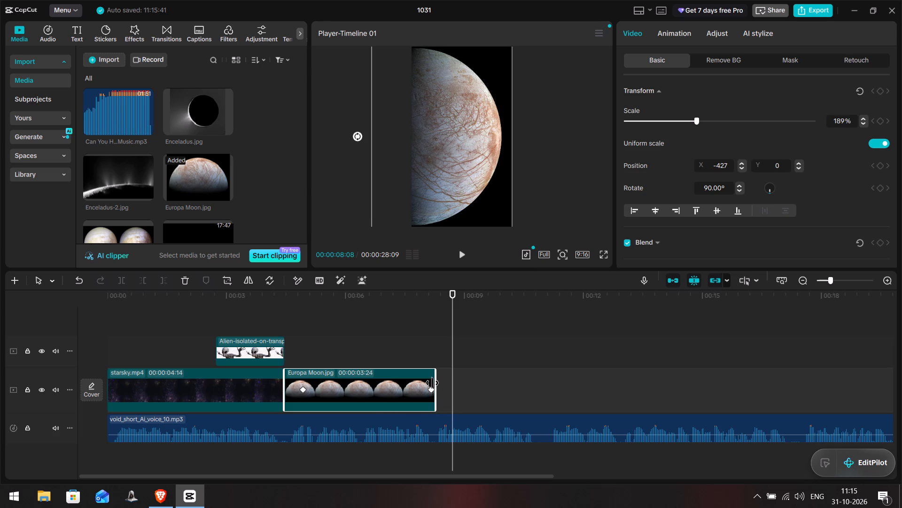
drag(432, 383, 432, 383)
Play the voiceover past the end of Europa Moon.jpg and check the imported media for footage to follow it at 00:00:08:07.
click(419, 341)
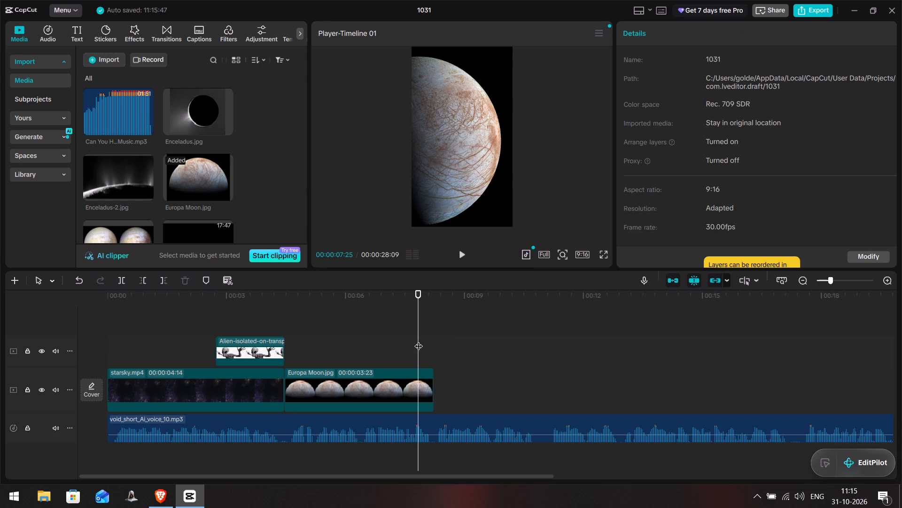
click(418, 314)
key(space)
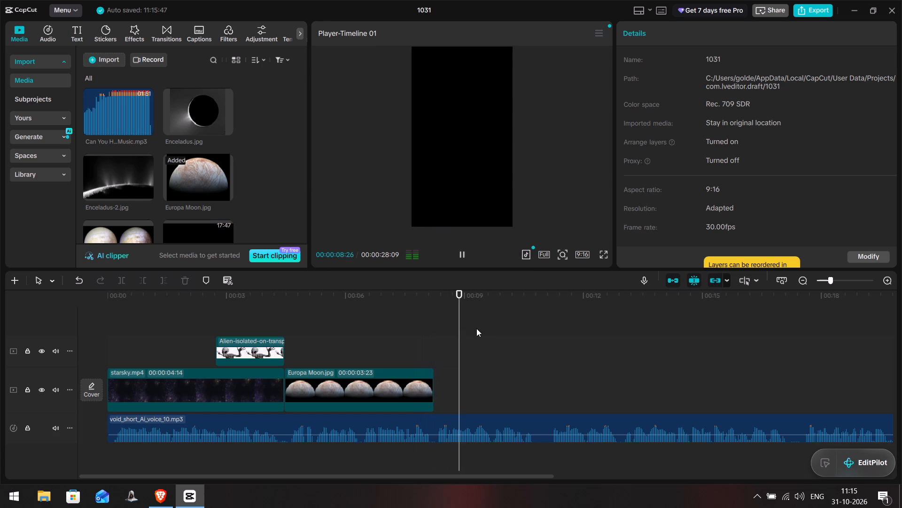
key(space)
click(428, 320)
drag(428, 320, 434, 320)
scroll(195, 187, up, 2)
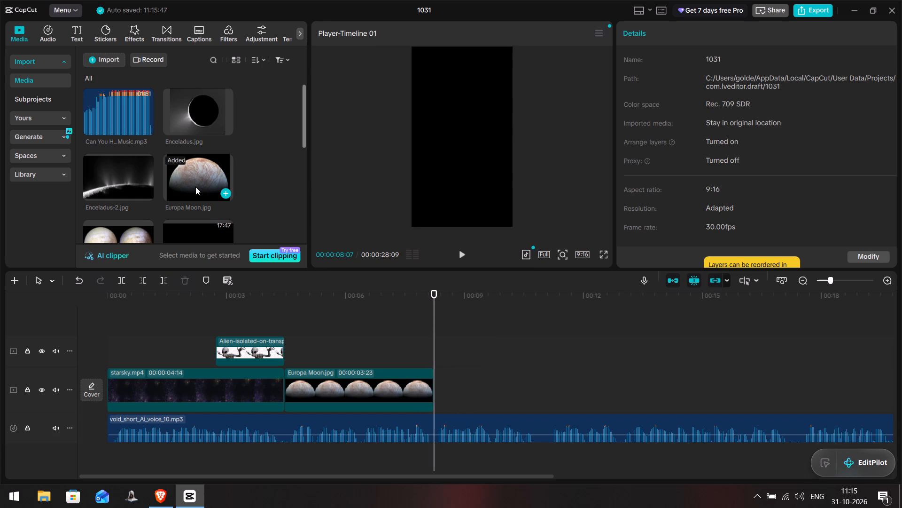
scroll(195, 187, up, 5)
scroll(189, 183, down, 5)
scroll(211, 187, up, 3)
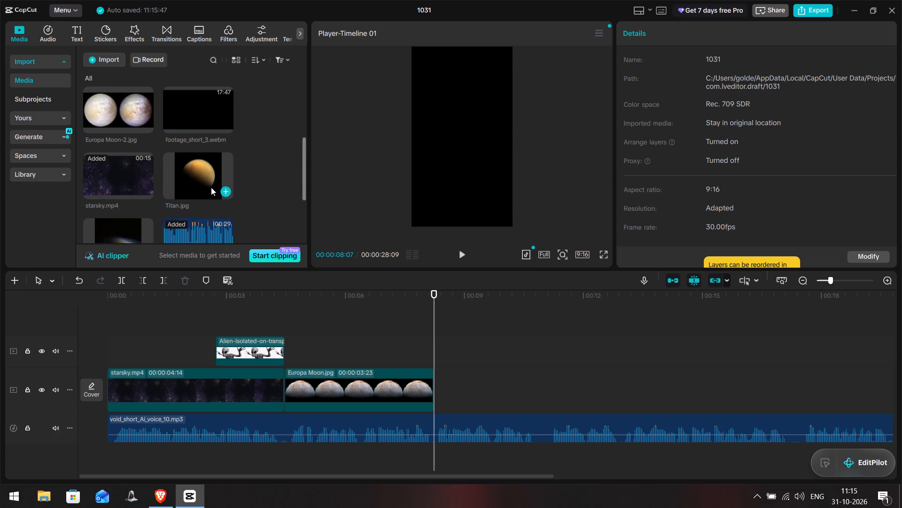
scroll(211, 187, down, 6)
scroll(214, 187, up, 8)
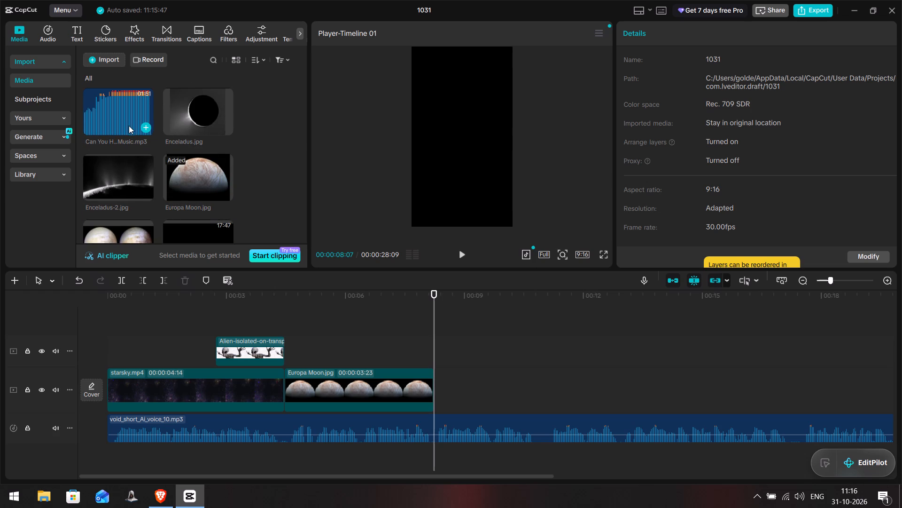
Switch to the Brave browser and search for "ice ocean pics" in a new tab.
click(169, 500)
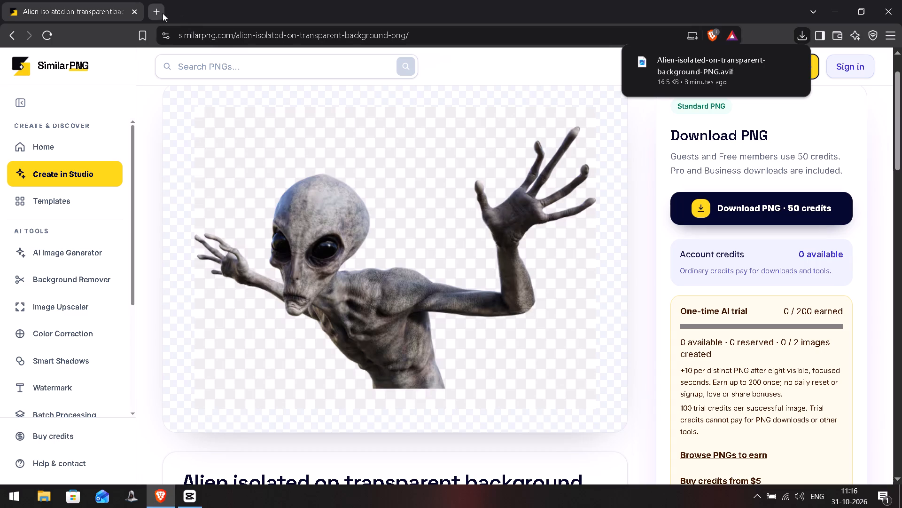
click(163, 13)
text(ice)
key(space)
key(BackSpace)
key(BackSpace)
key(BackSpace)
text(ce)
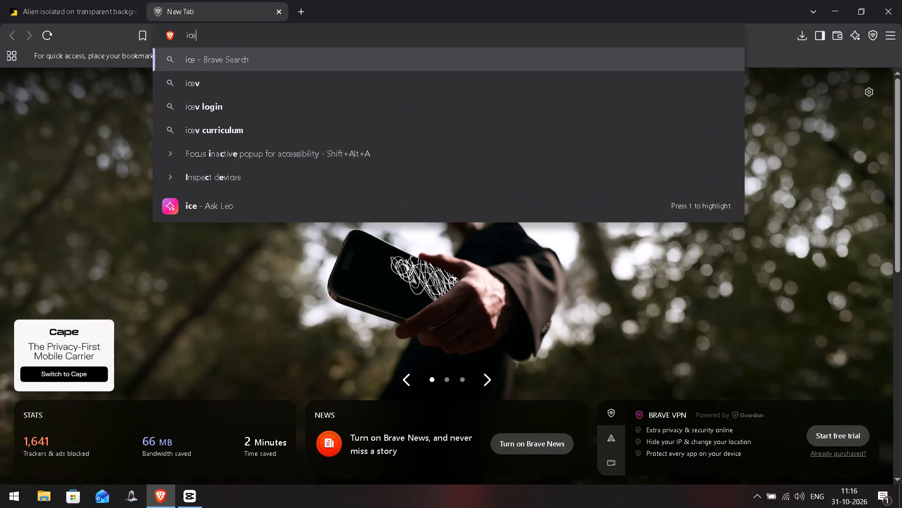
key(space)
text(ocean)
key(space)
text(pics)
key(Return)
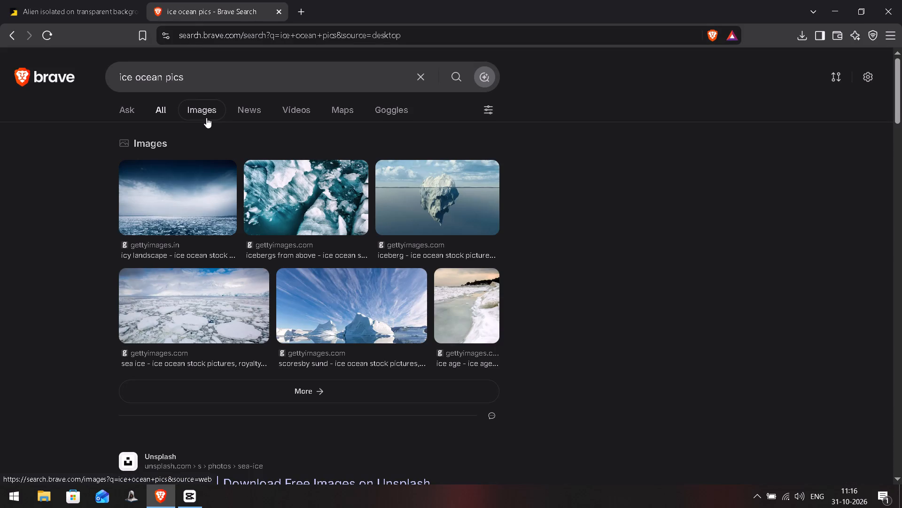
Save the Getty Images "icebergs from above" picture as icebergs-from-above in the Raw Clips folder.
click(297, 213)
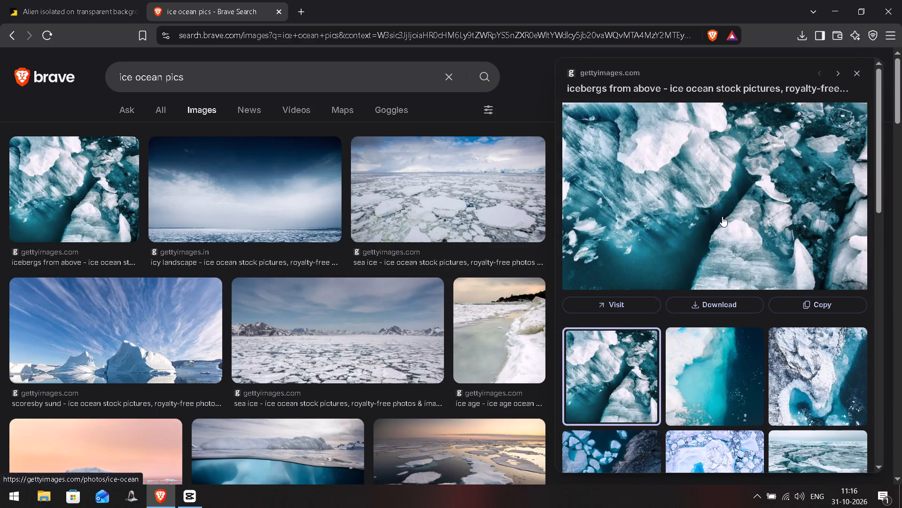
right_click(722, 216)
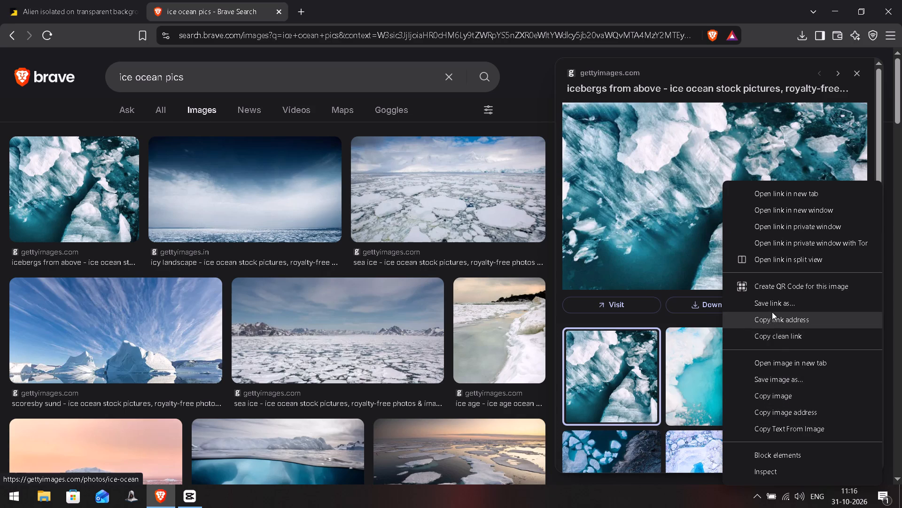
click(772, 381)
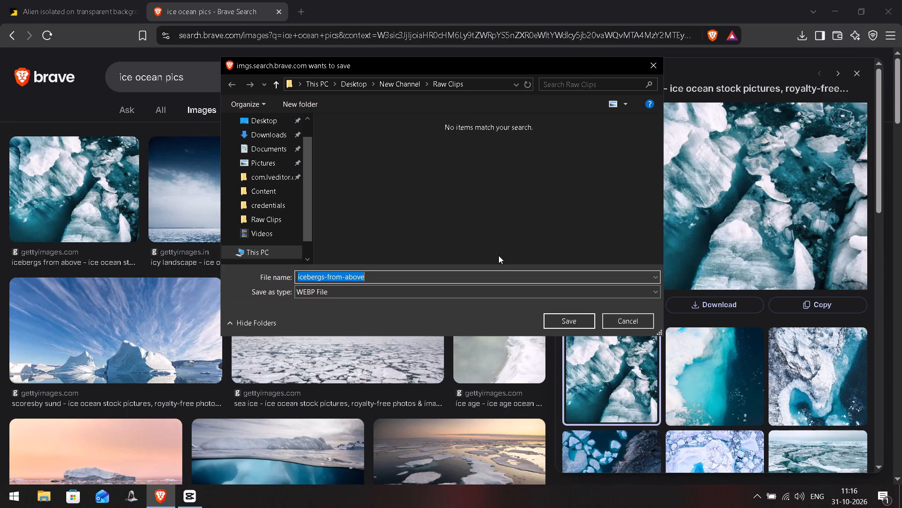
click(375, 187)
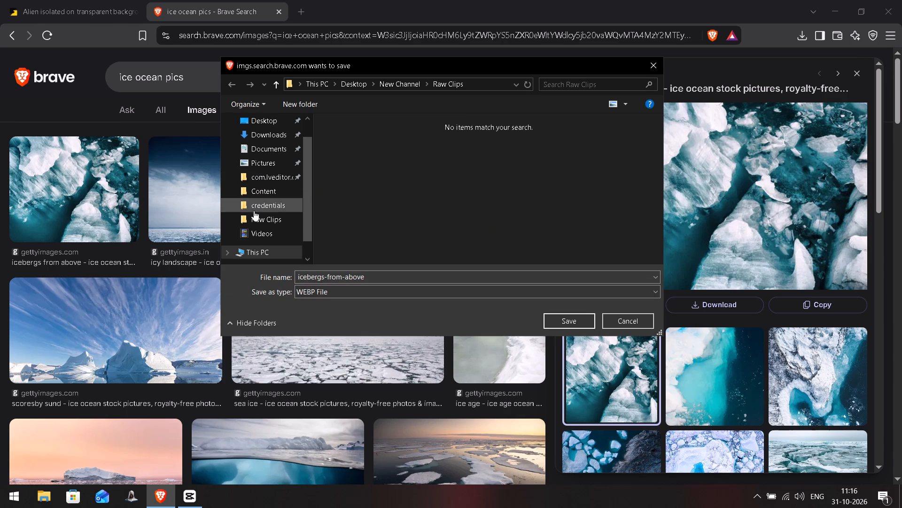
click(256, 223)
click(550, 325)
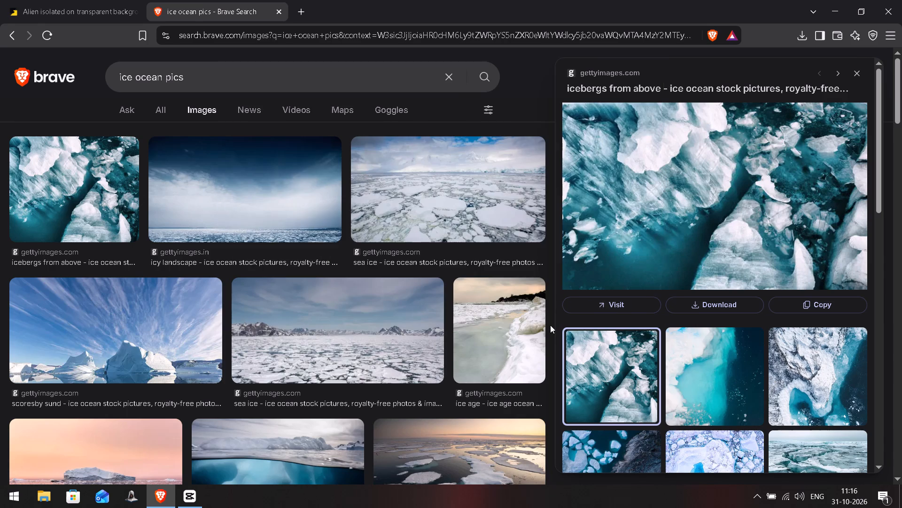
Switch back to CapCut and import the icebergs-from-above image from the Raw Clips folder into the project media.
click(196, 503)
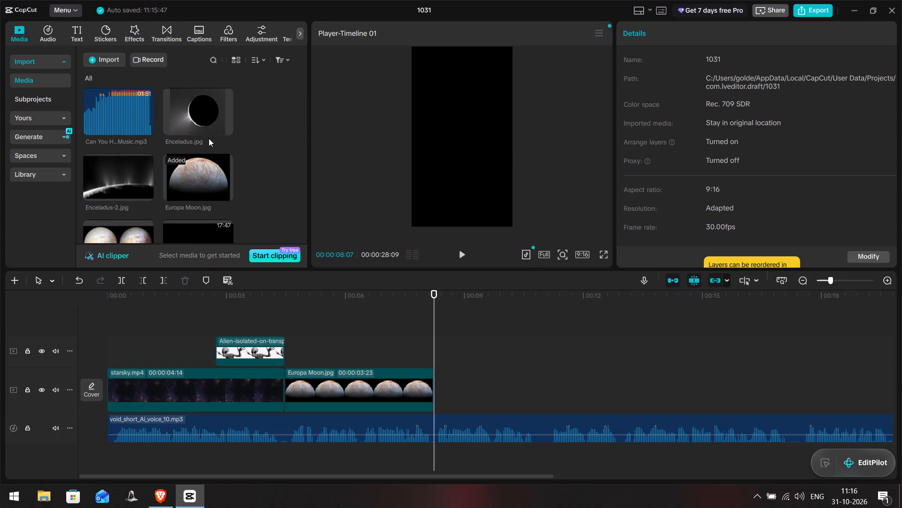
scroll(167, 157, down, 6)
click(101, 65)
click(120, 82)
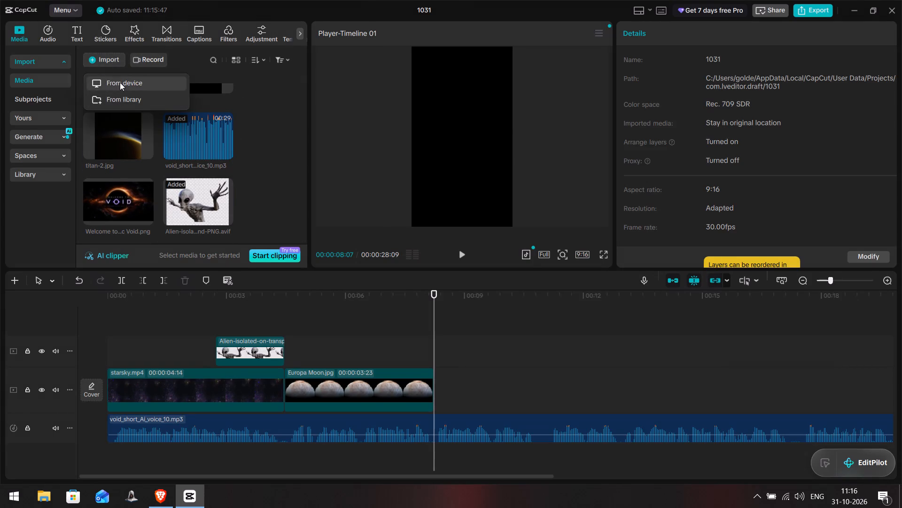
scroll(143, 123, down, 3)
scroll(149, 135, up, 4)
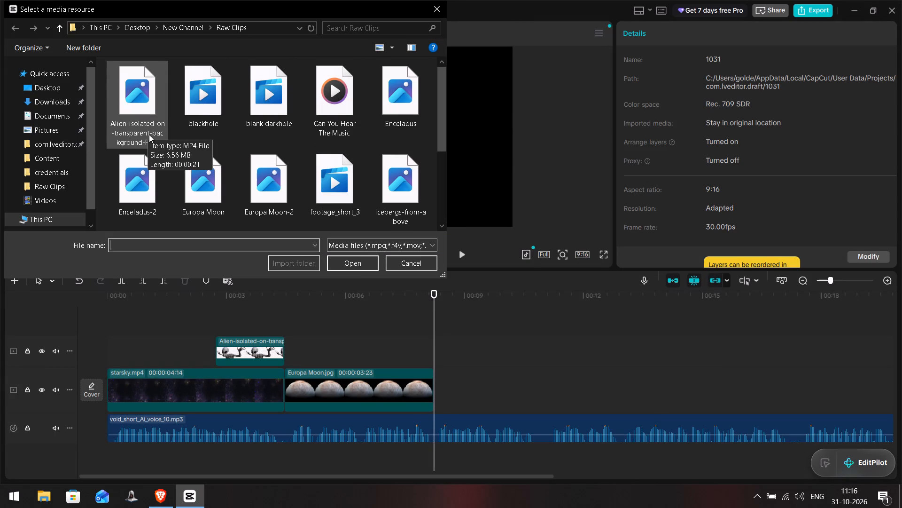
scroll(295, 169, down, 1)
scroll(350, 179, down, 2)
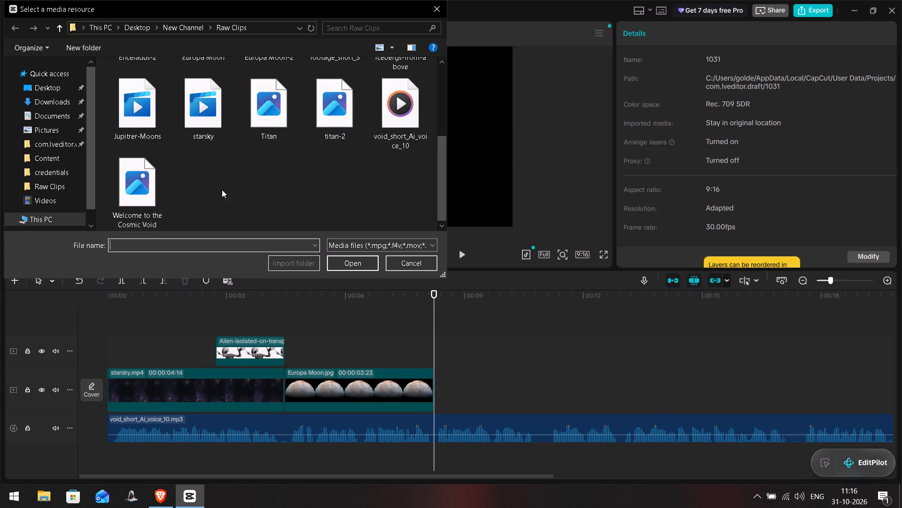
scroll(220, 170, up, 1)
scroll(236, 118, up, 1)
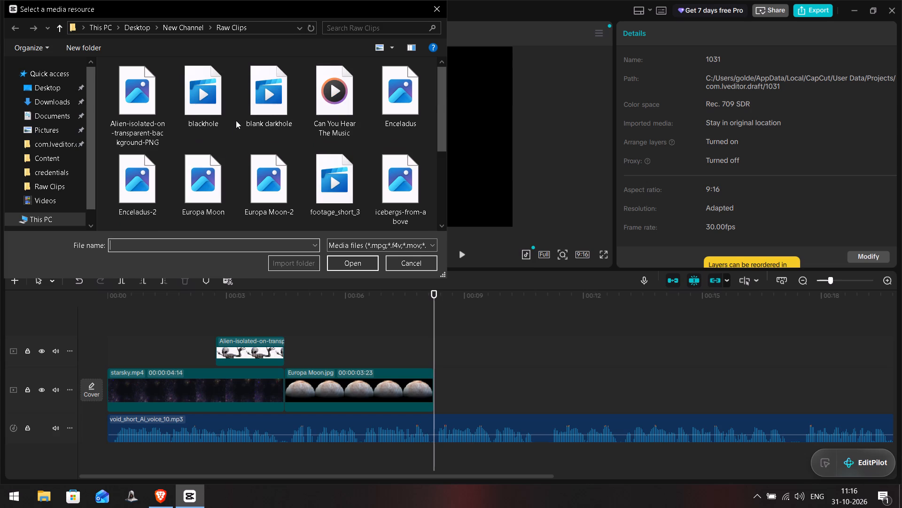
scroll(195, 122, up, 2)
scroll(199, 127, down, 1)
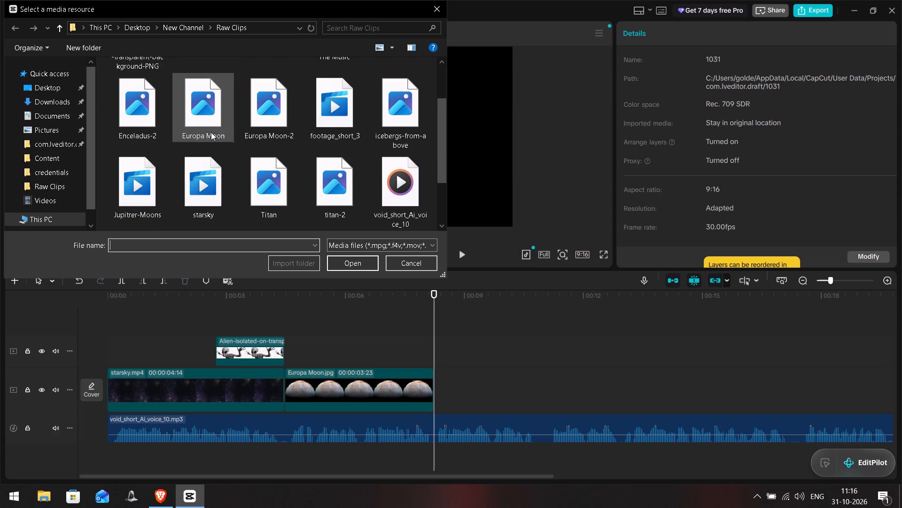
click(408, 123)
click(345, 265)
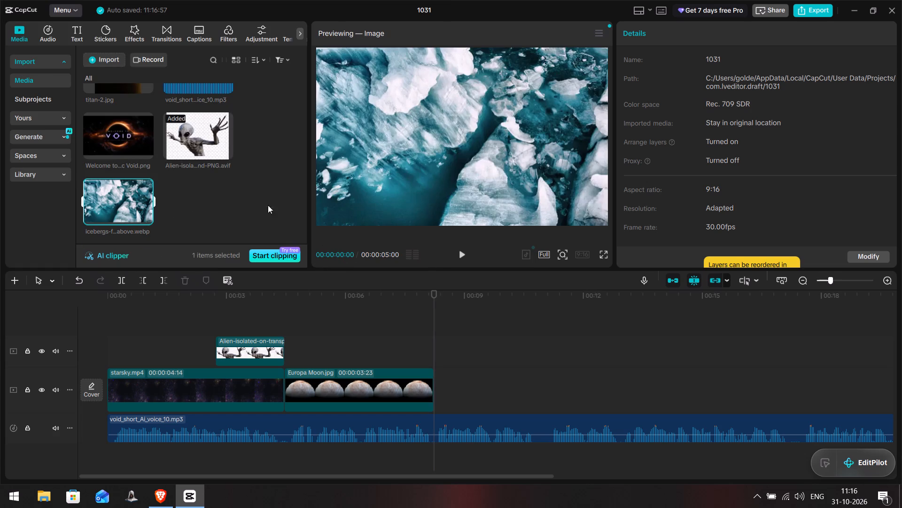
Add icebergs-from-above.webp to the main track directly after the Europa Moon.jpg clip.
drag(114, 212, 433, 389)
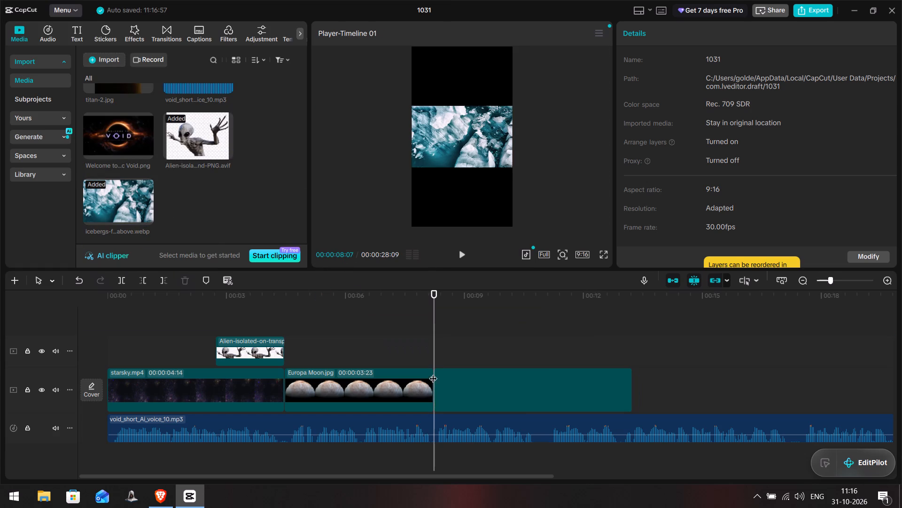
Rotate the icebergs-from-above.webp clip to 90° and enlarge it to about 178% to fill the vertical frame.
drag(461, 183, 414, 146)
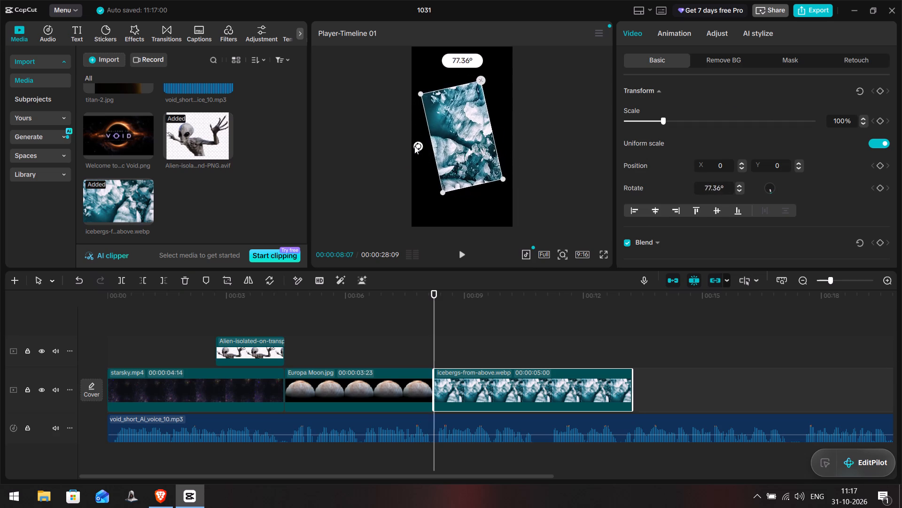
drag(414, 146, 414, 137)
drag(497, 190, 535, 242)
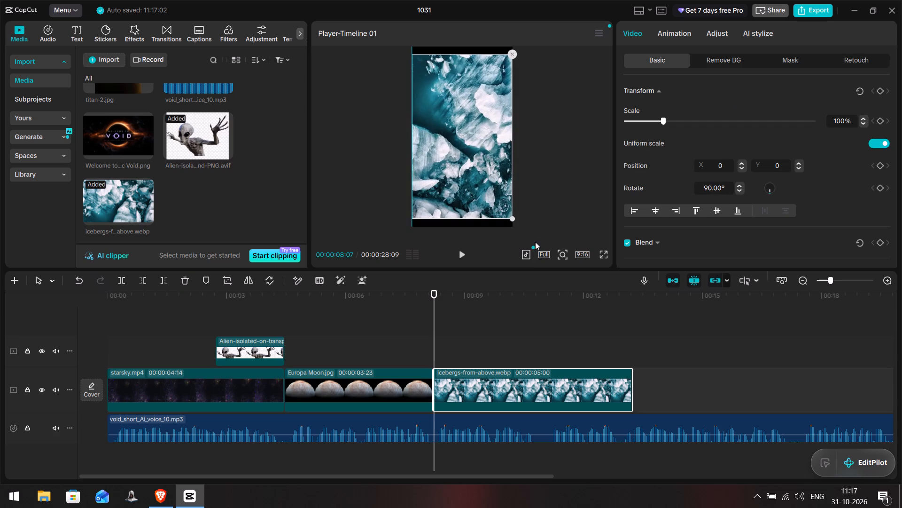
drag(535, 242, 541, 252)
Play icebergs-from-above.webp against the voiceover and trim its end to 00:00:10:22 for a duration of 00:00:02:15.
click(423, 325)
key(space)
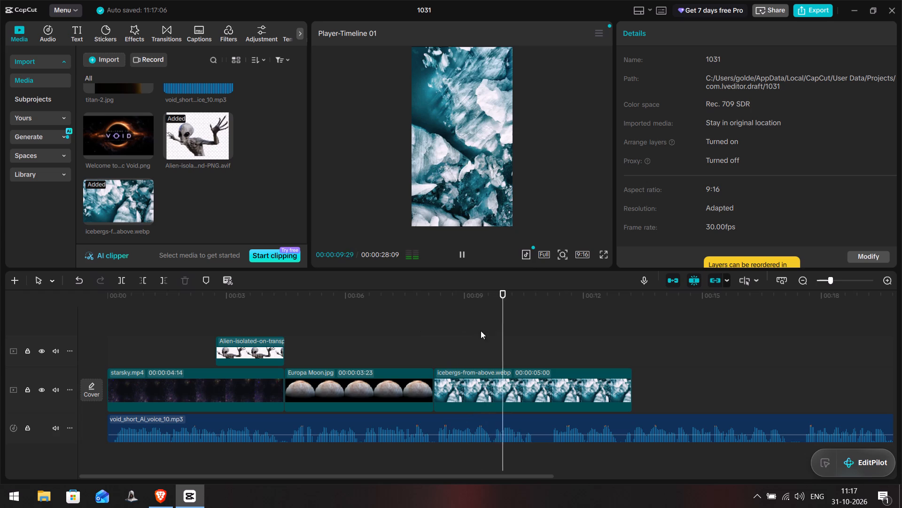
key(space)
key(space)
key(space)
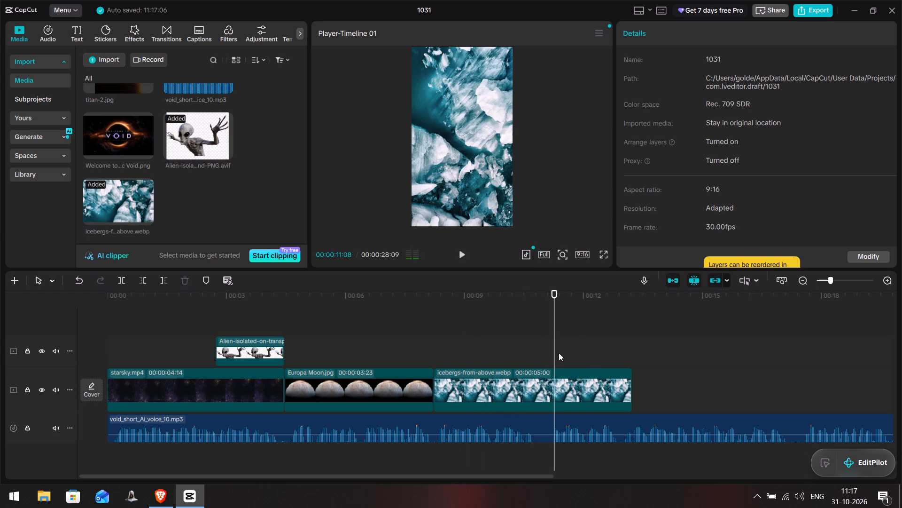
drag(556, 351, 534, 355)
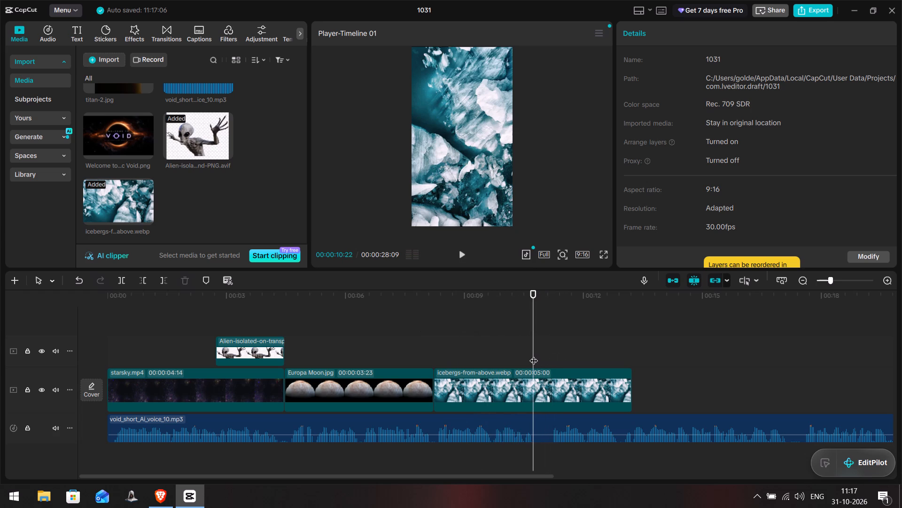
click(580, 388)
drag(633, 388, 535, 391)
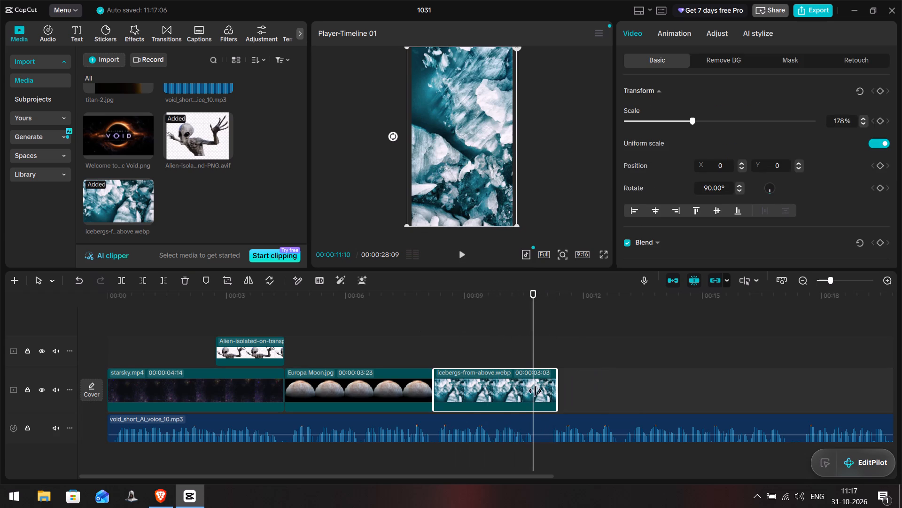
drag(535, 391, 534, 395)
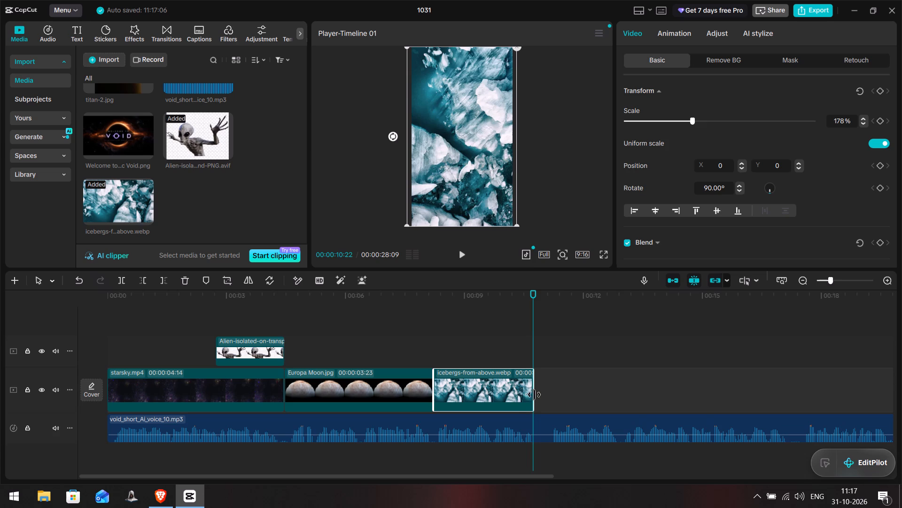
drag(534, 395, 534, 397)
Cut the silent stretch between 00:00:10:22 and 00:00:11:06 out of the voiceover and move the remaining audio back to close the gap.
ctrl+scroll(581, 411, up, 6)
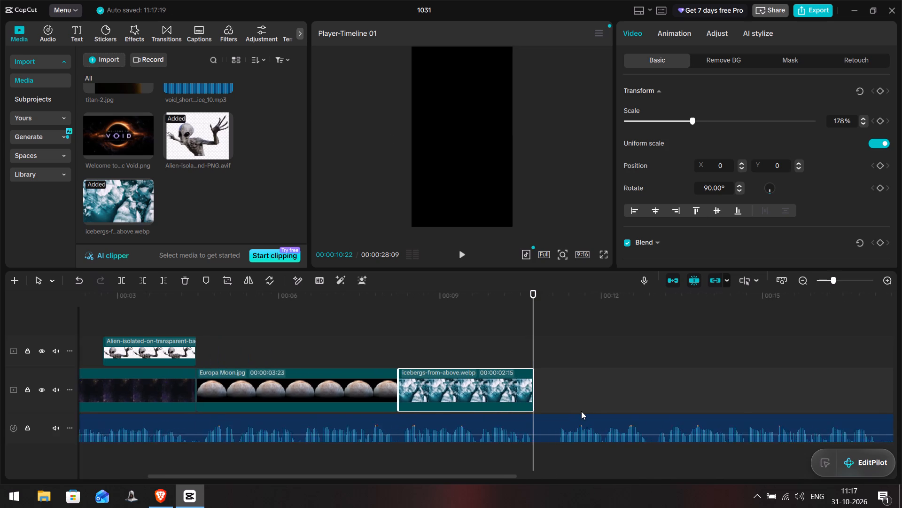
ctrl+scroll(581, 411, up, 10)
ctrl+scroll(581, 411, up, 11)
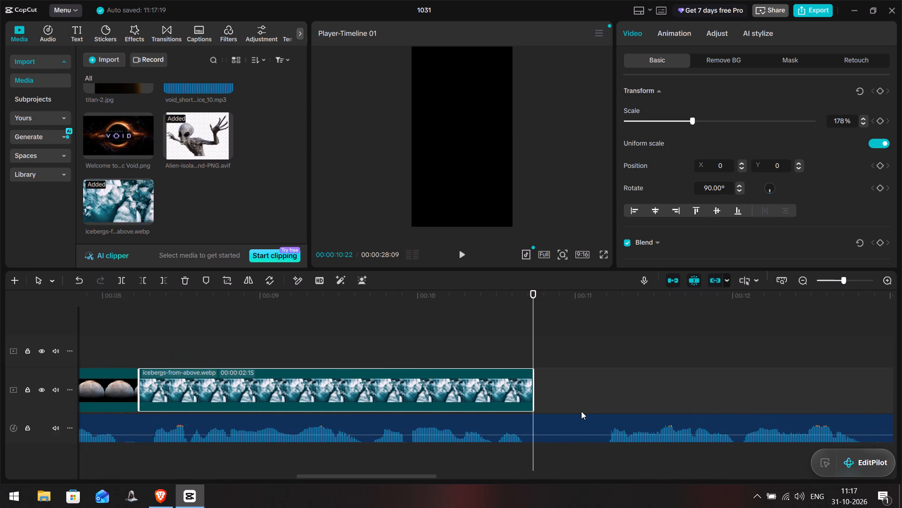
click(560, 436)
key(ctrl+b)
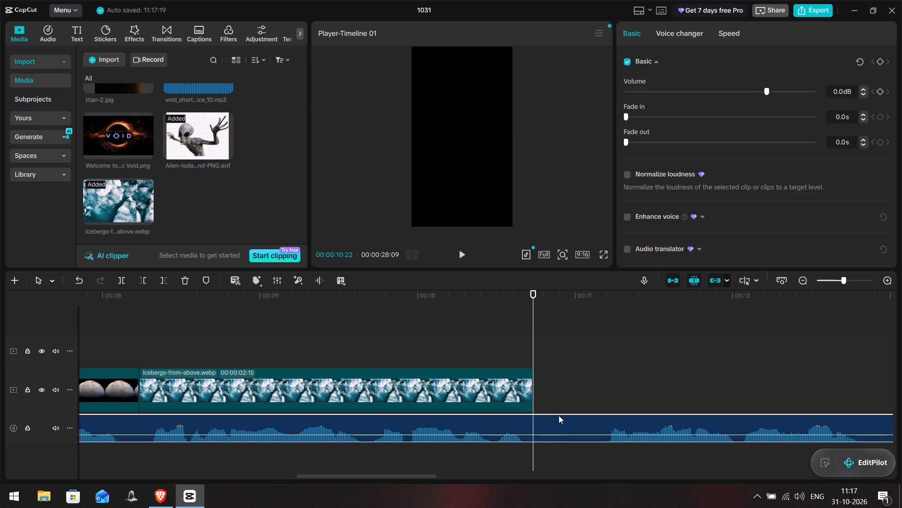
click(549, 346)
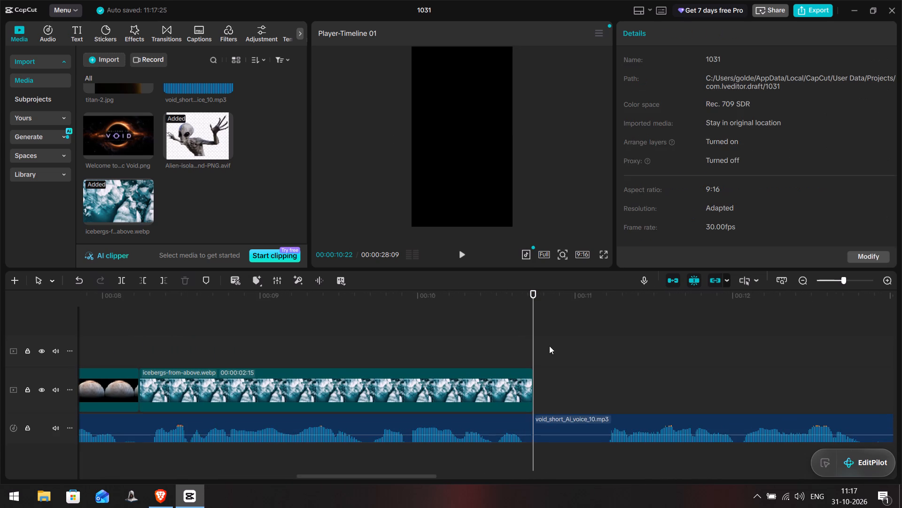
drag(549, 346, 607, 365)
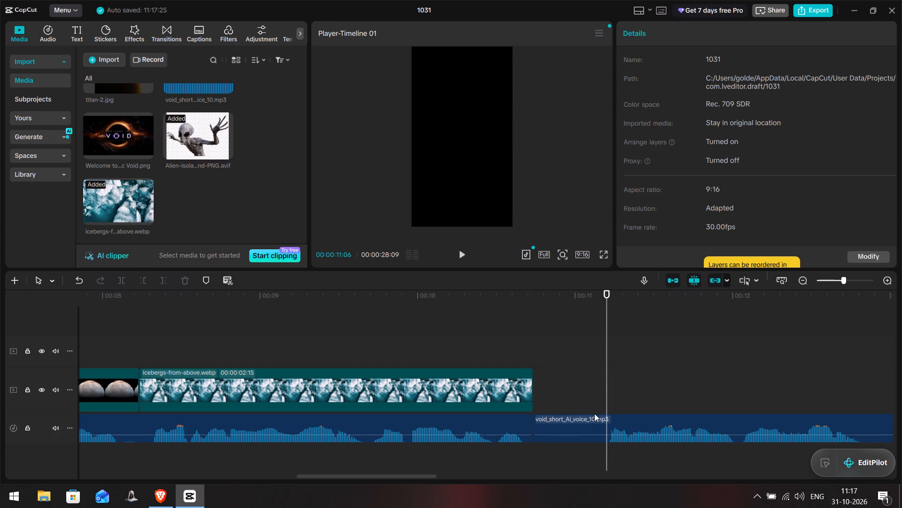
click(591, 421)
key(ctrl+b)
click(591, 421)
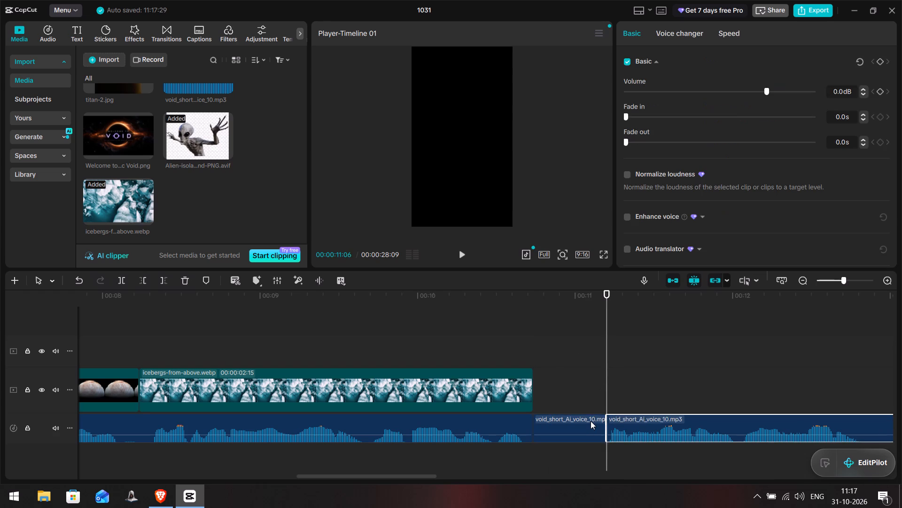
key(Delete)
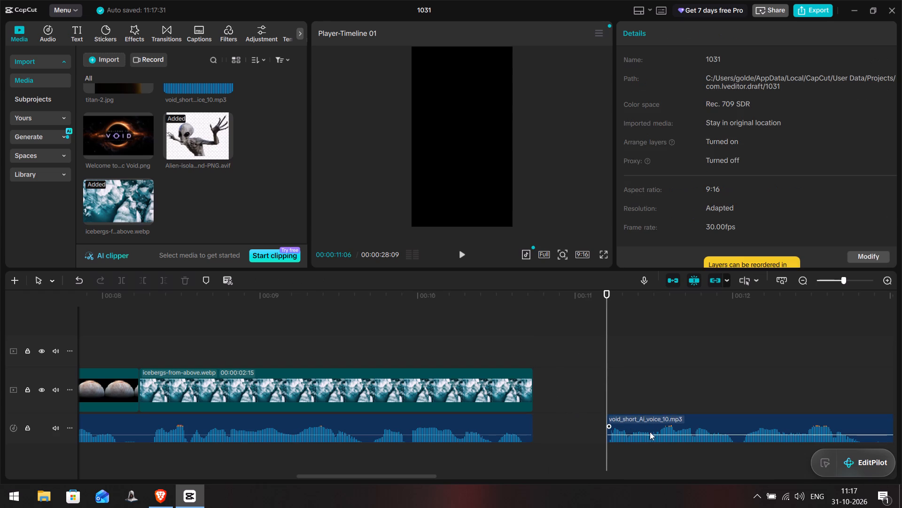
drag(655, 421, 583, 425)
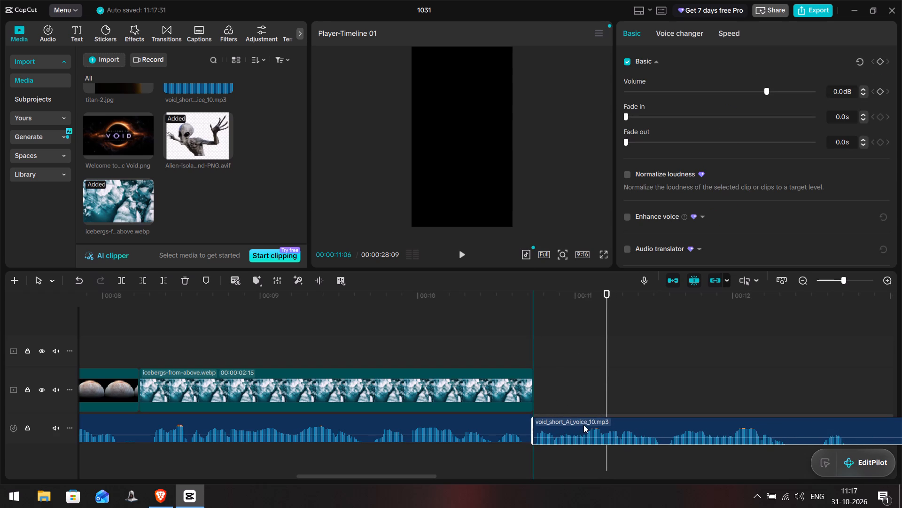
Trim the end of icebergs-from-above.webp to 00:00:10:21 for a duration of 00:00:02:14.
click(531, 387)
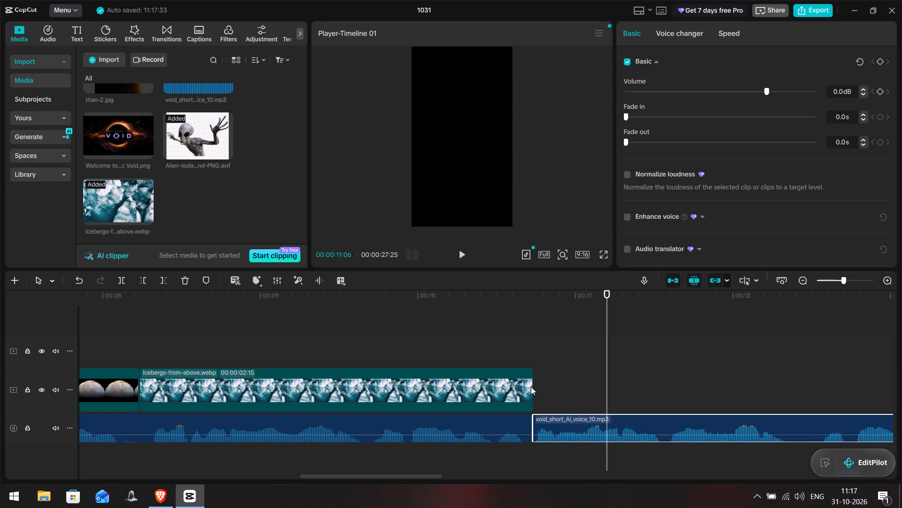
click(531, 384)
drag(535, 383, 526, 388)
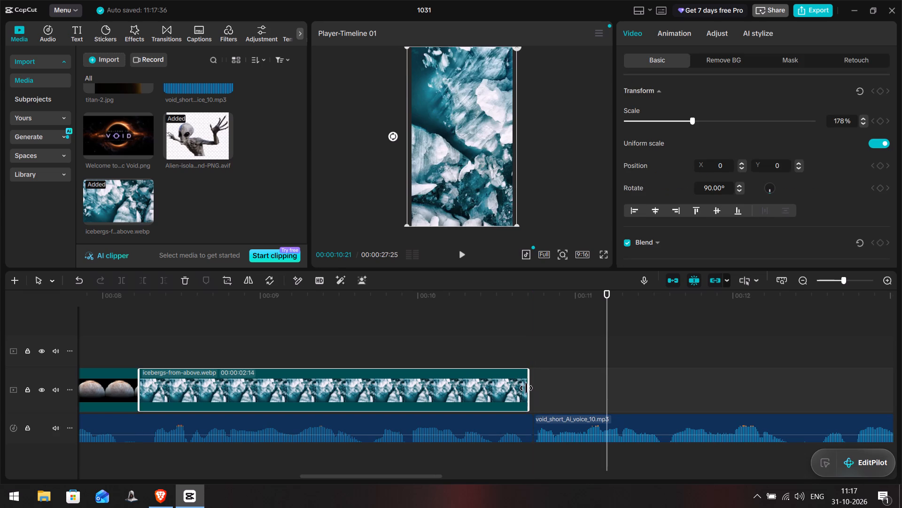
drag(526, 388, 524, 388)
Play the start of icebergs-from-above.webp and add a Transform keyframe to it at 00:00:08:11.
click(129, 353)
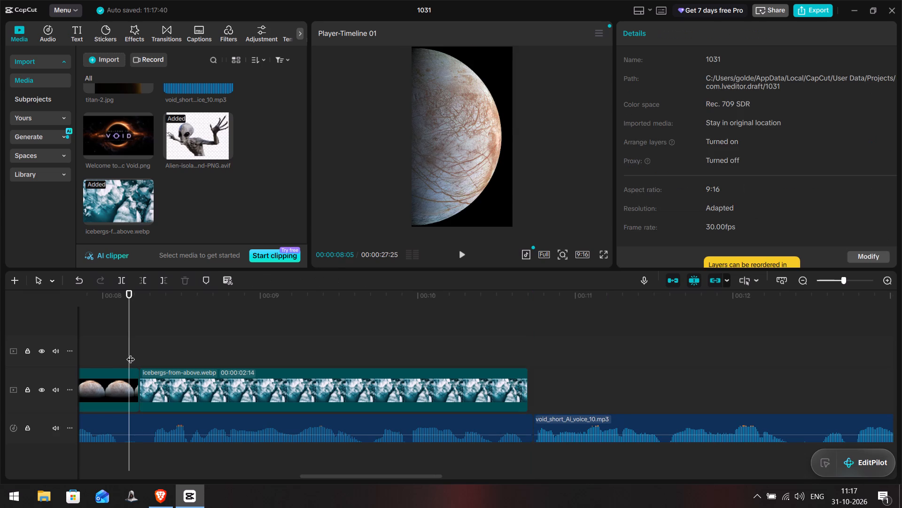
click(131, 353)
key(space)
key(space)
click(131, 351)
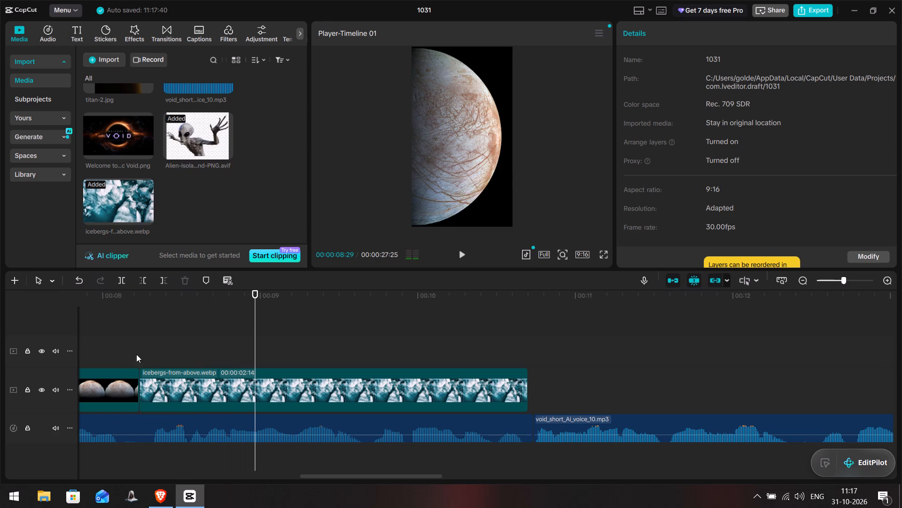
click(149, 378)
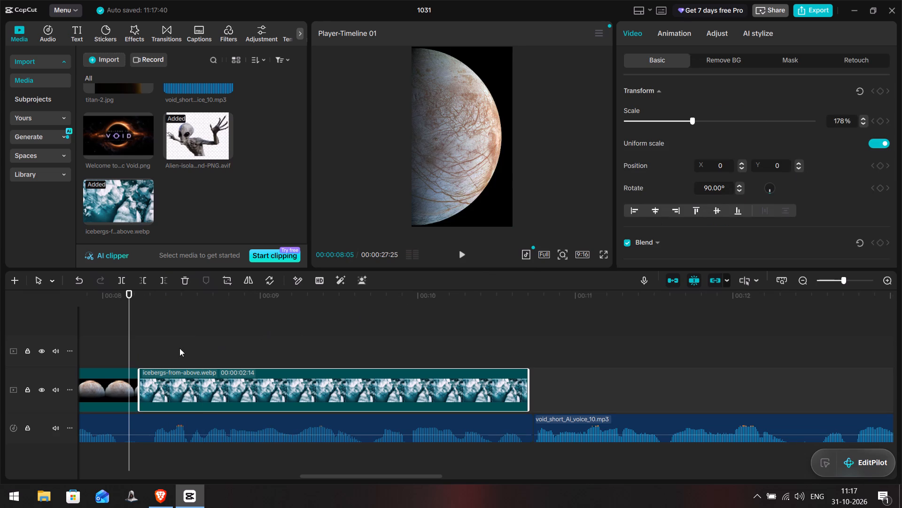
click(153, 352)
drag(153, 352, 158, 353)
click(168, 387)
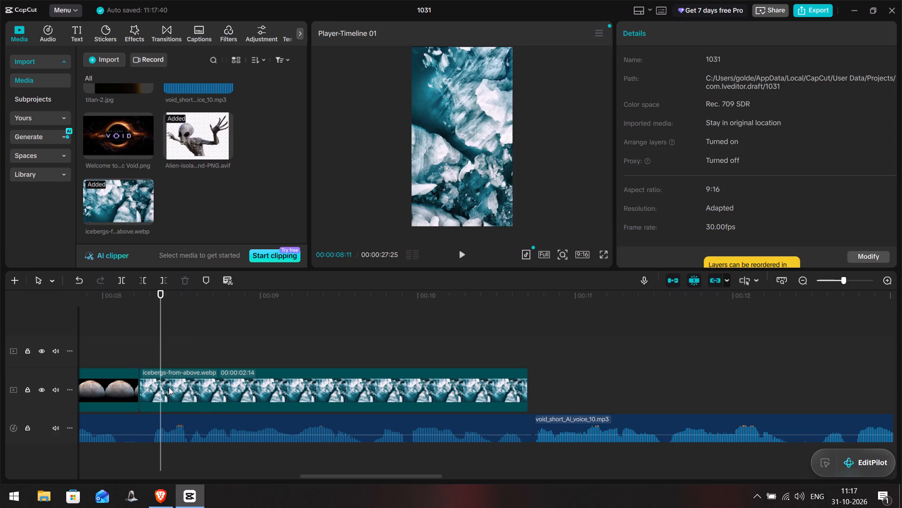
click(879, 90)
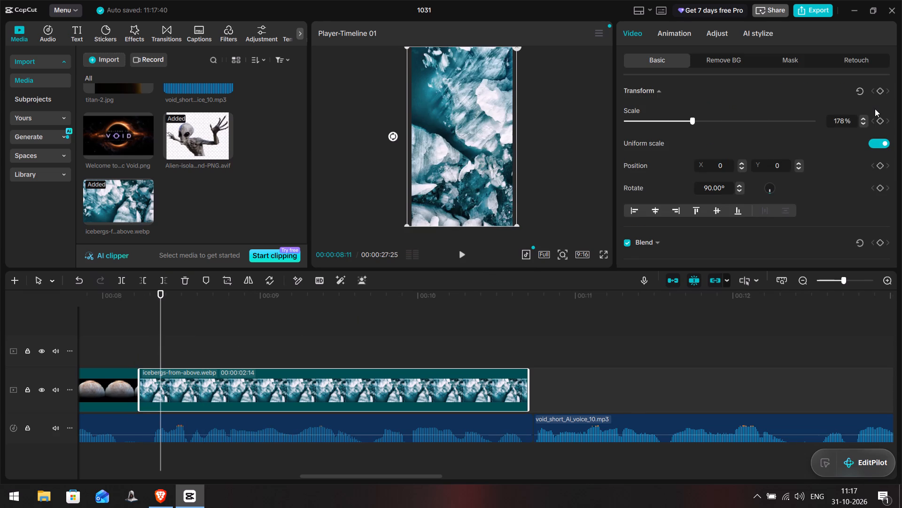
Add a second Transform keyframe to icebergs-from-above.webp at 00:00:10:20 and enlarge the image there to about 263%.
click(287, 353)
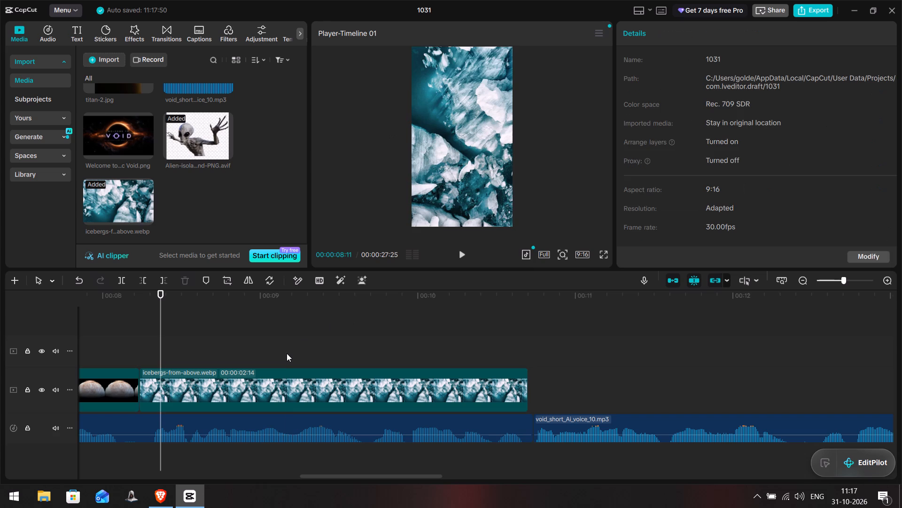
drag(287, 353, 297, 356)
click(306, 377)
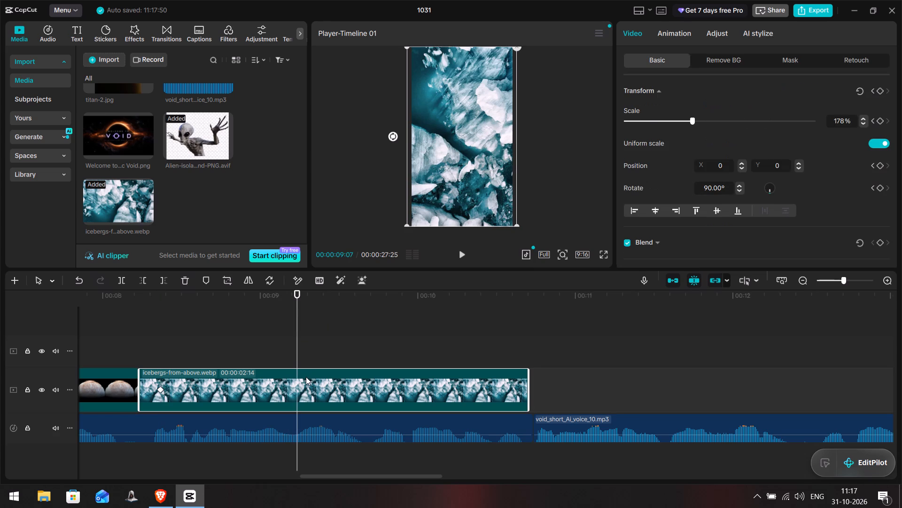
click(498, 345)
drag(498, 345, 519, 348)
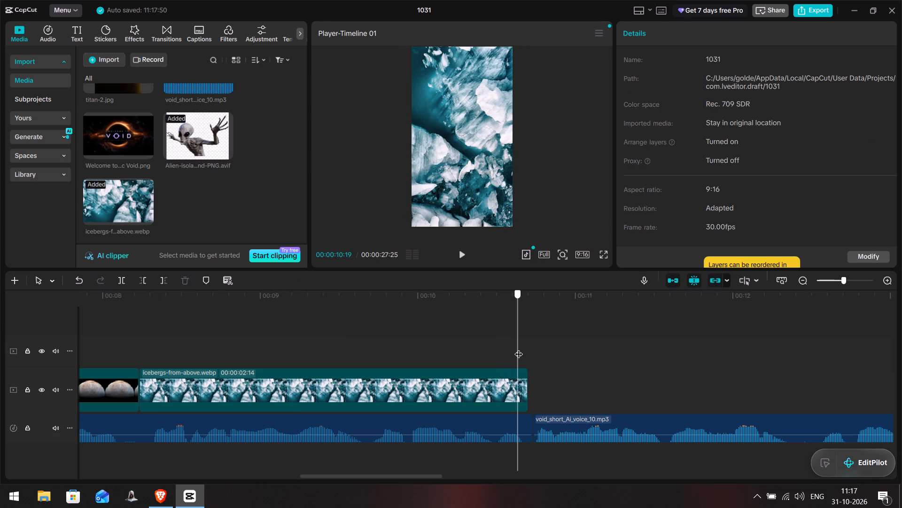
drag(519, 348, 525, 357)
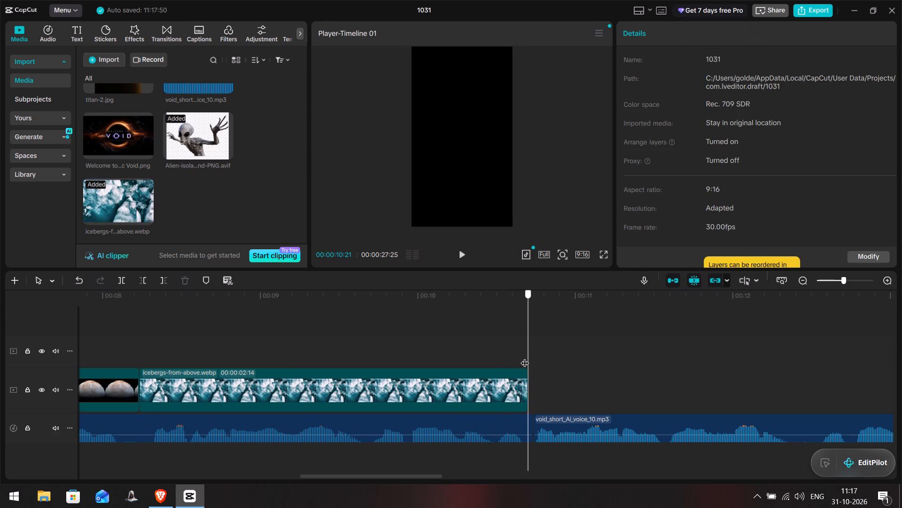
drag(525, 357, 524, 357)
click(524, 377)
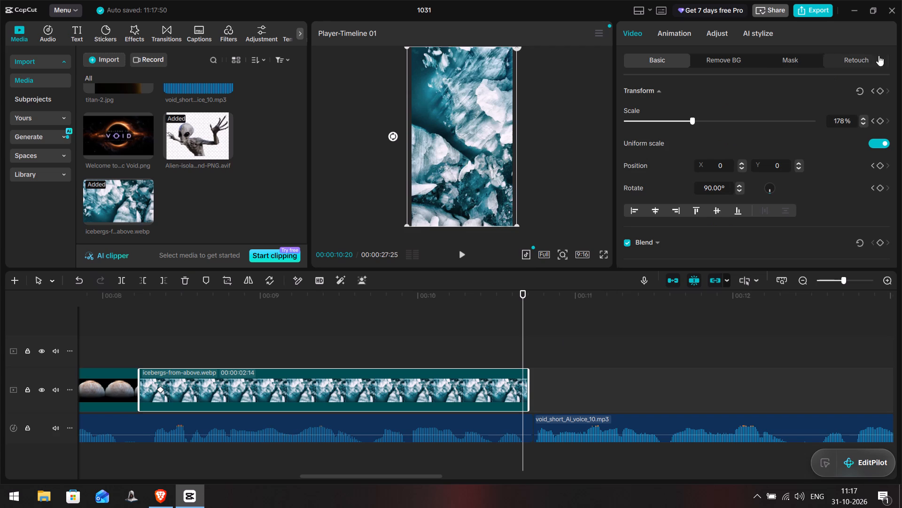
click(881, 92)
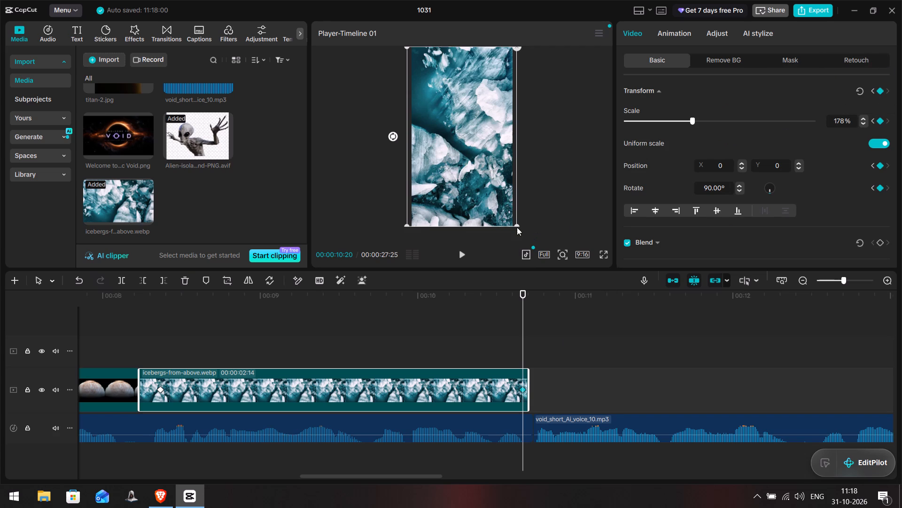
drag(516, 226, 568, 305)
drag(568, 305, 544, 295)
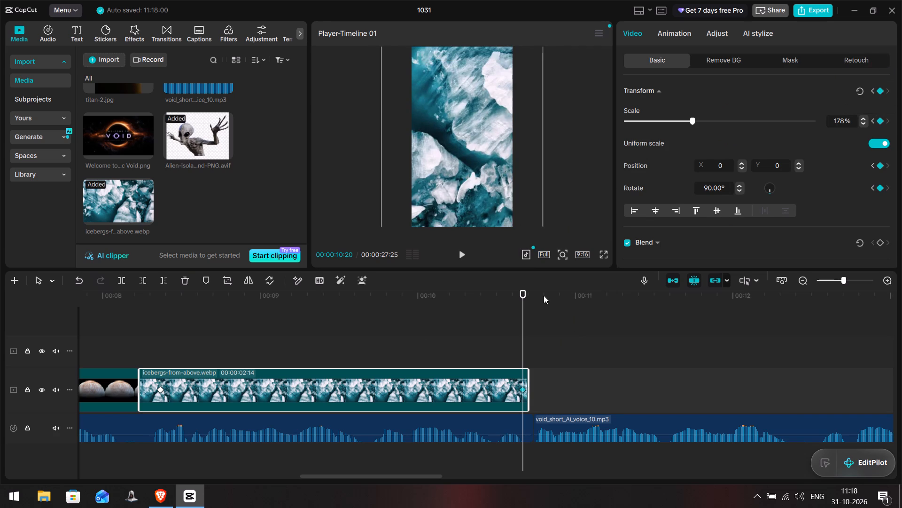
Play icebergs-from-above.webp to check its zoom and the voiceover across the new cut.
click(118, 342)
key(space)
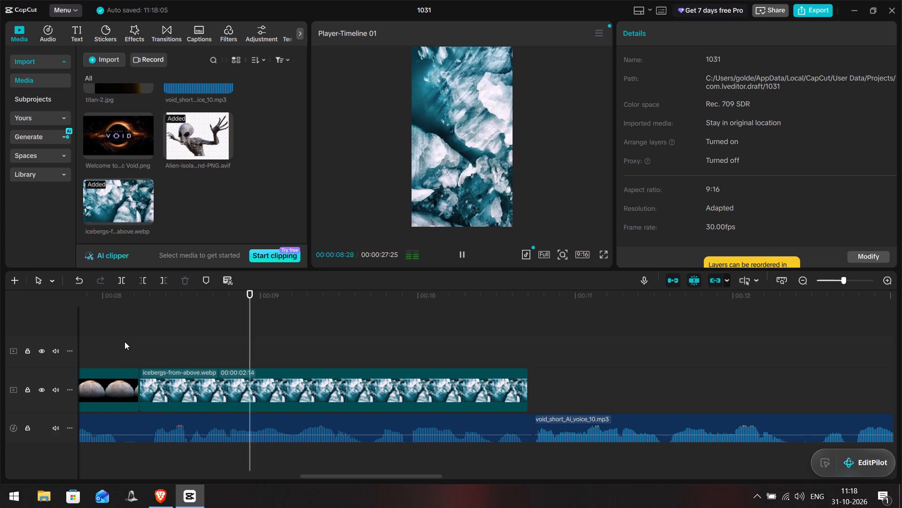
key(space)
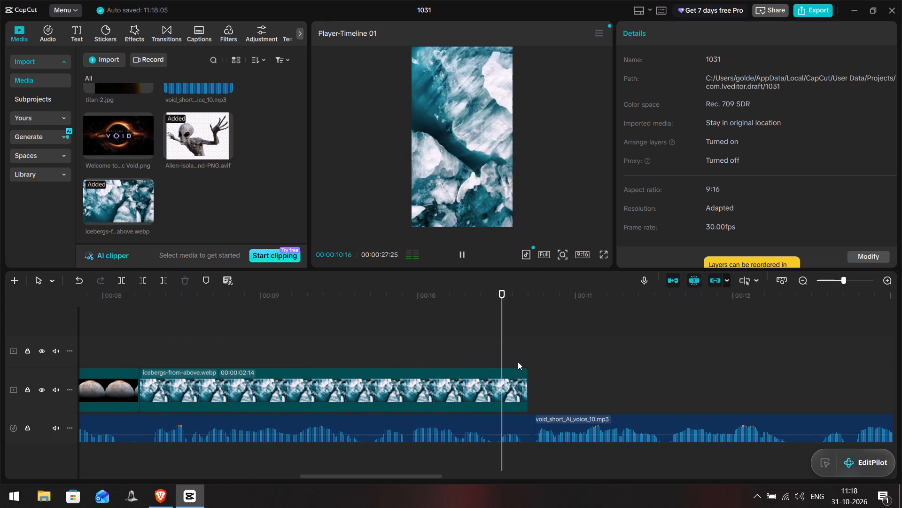
click(528, 349)
key(space)
key(space)
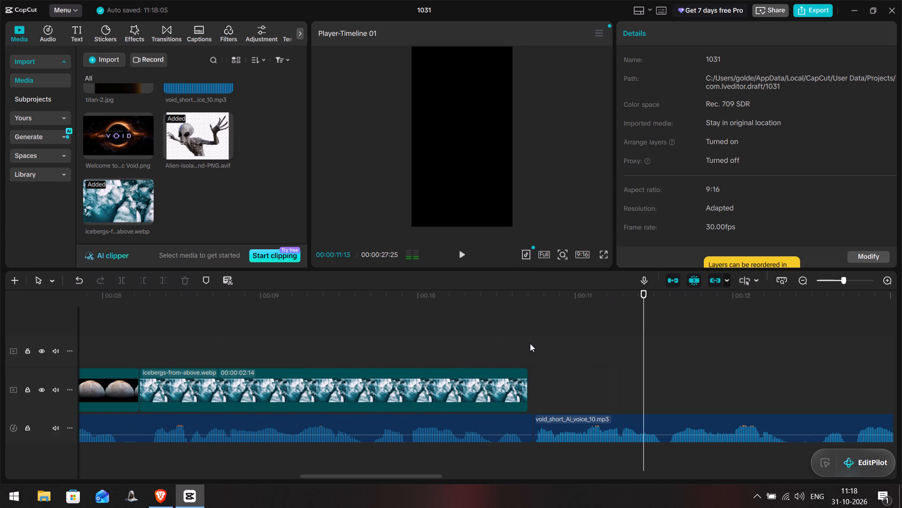
key(space)
key(space)
Add Enceladus-2.jpg to the main track directly after icebergs-from-above.webp, starting at 00:00:10:21.
click(530, 339)
drag(531, 339, 519, 342)
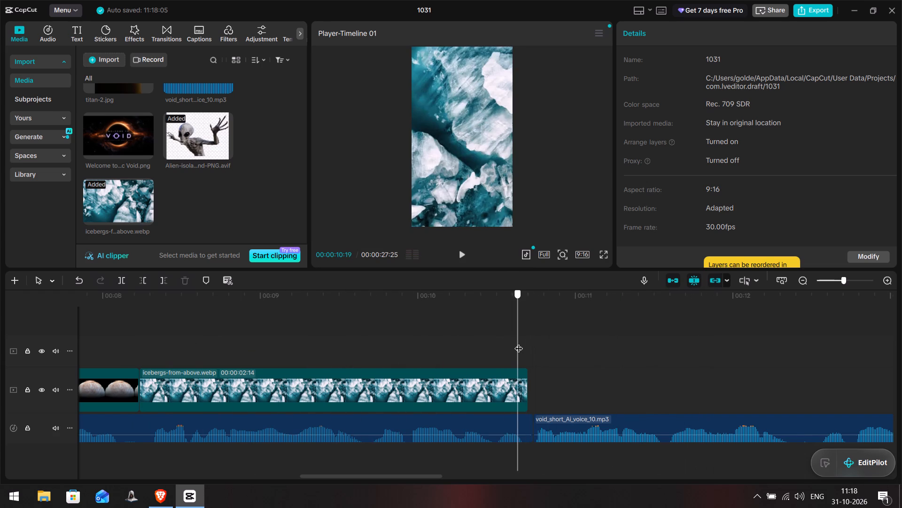
drag(519, 342, 525, 346)
click(523, 380)
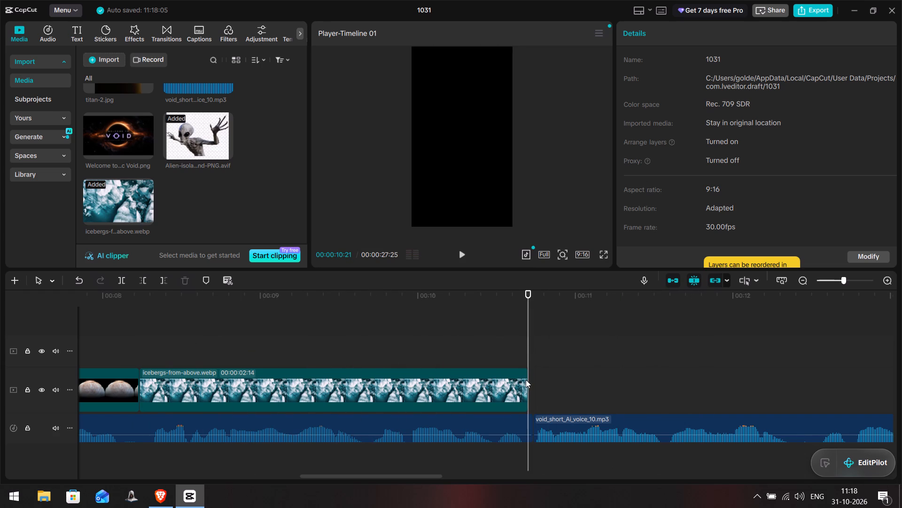
scroll(186, 189, up, 3)
scroll(186, 189, down, 1)
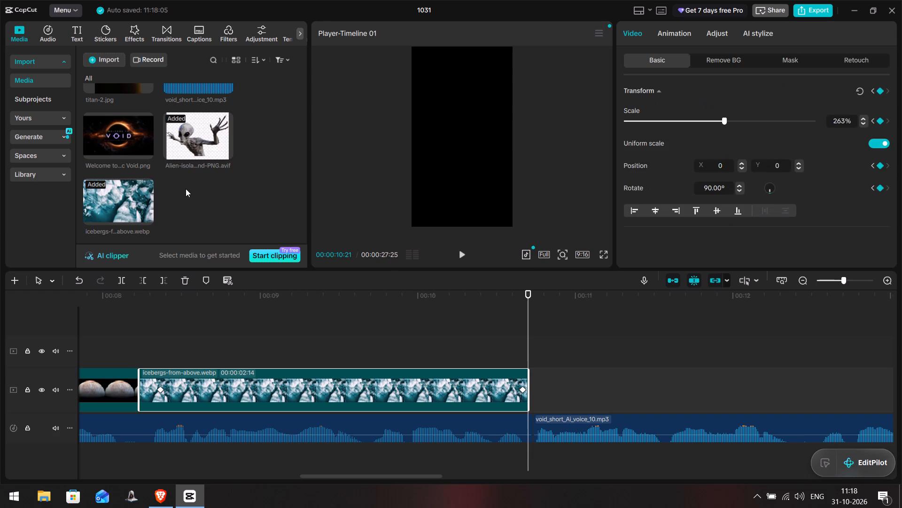
scroll(186, 189, down, 1)
scroll(186, 189, up, 5)
scroll(186, 189, down, 2)
scroll(187, 187, up, 2)
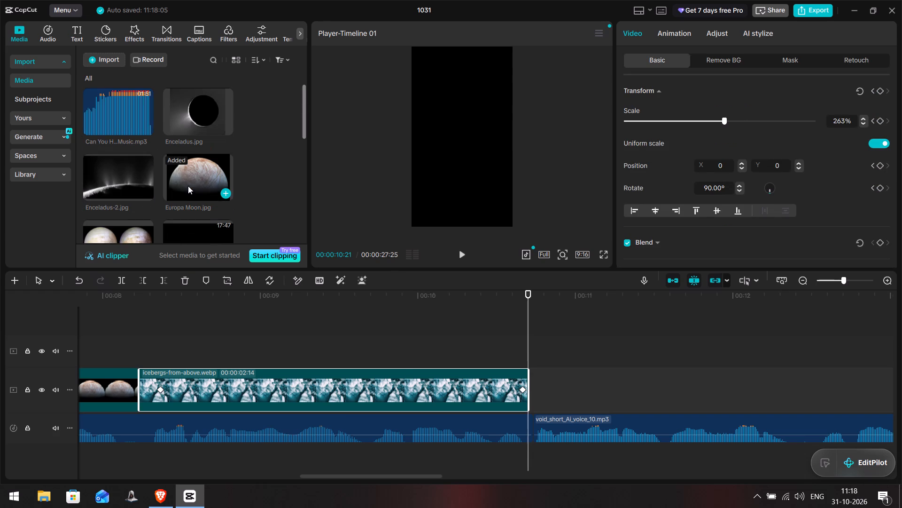
scroll(188, 185, up, 1)
scroll(183, 178, down, 1)
drag(110, 144, 179, 173)
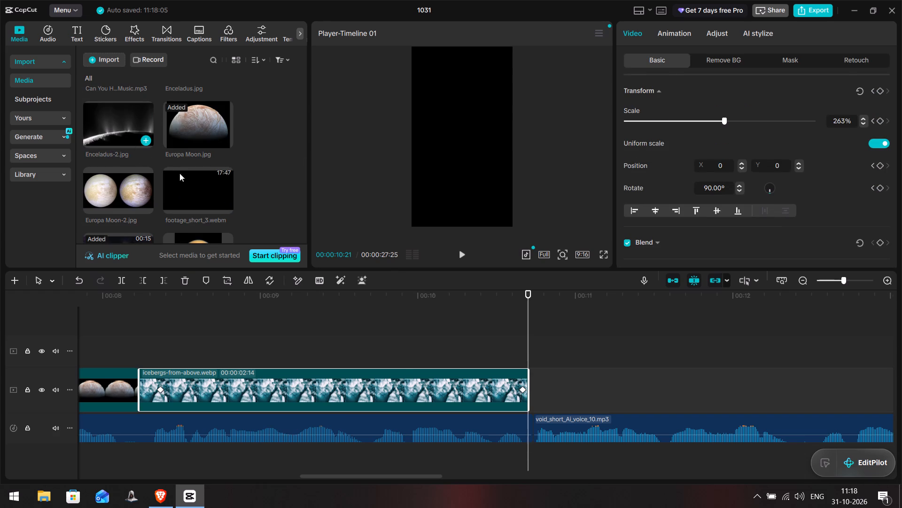
drag(179, 173, 529, 385)
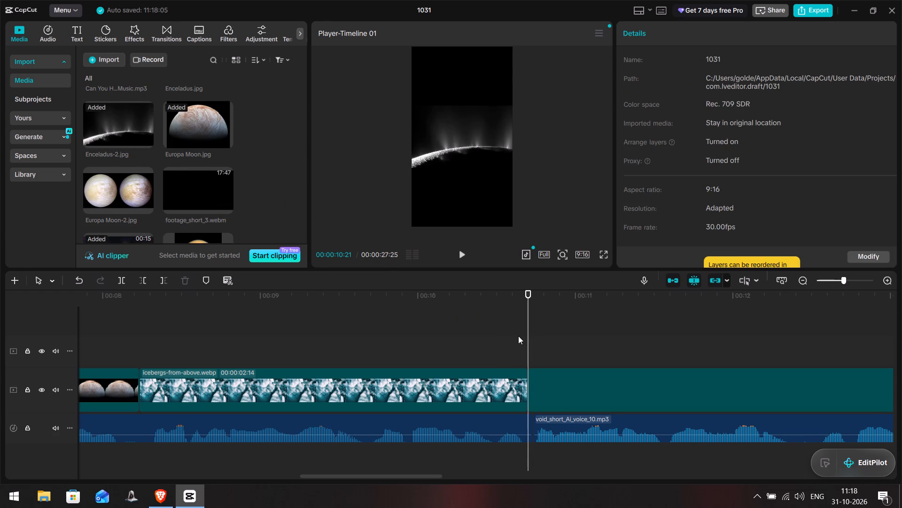
Play across the cut into Enceladus-2.jpg, then rotate the image to 90° and enlarge it to about 178% to fill the frame.
click(520, 338)
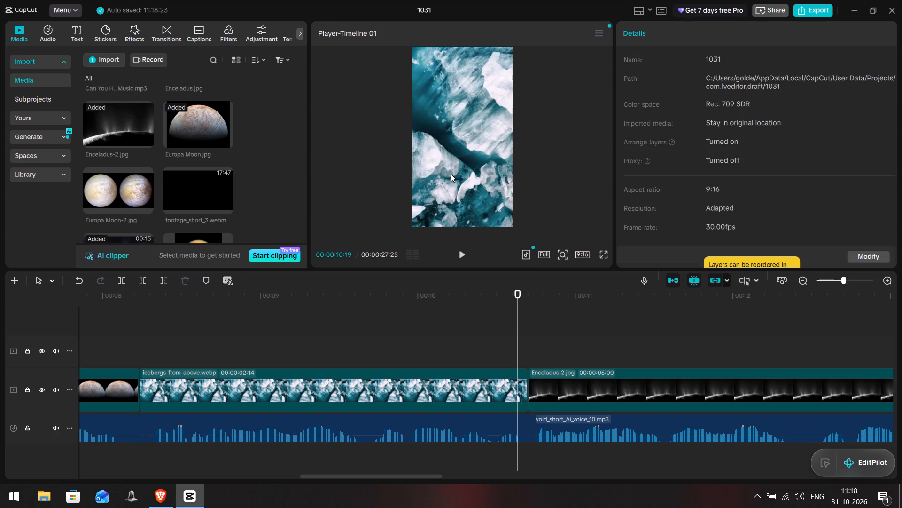
key(space)
key(space)
click(446, 139)
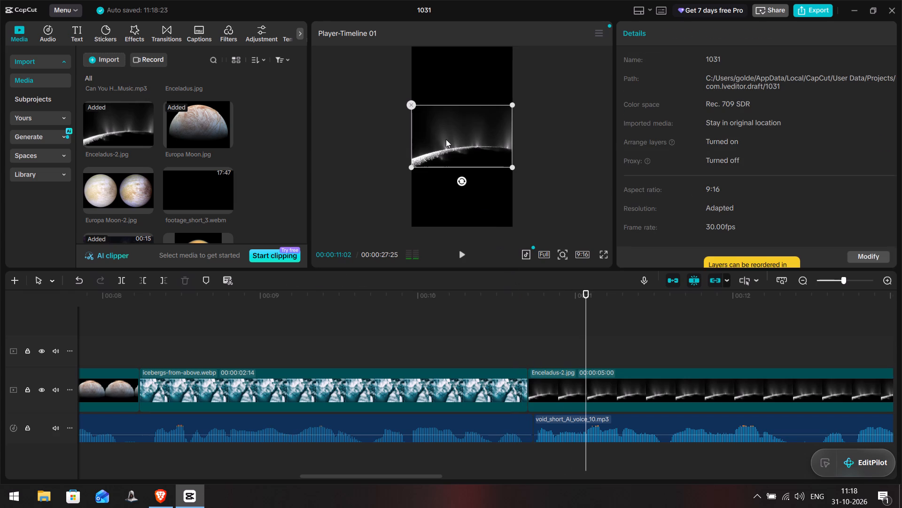
drag(459, 179, 404, 136)
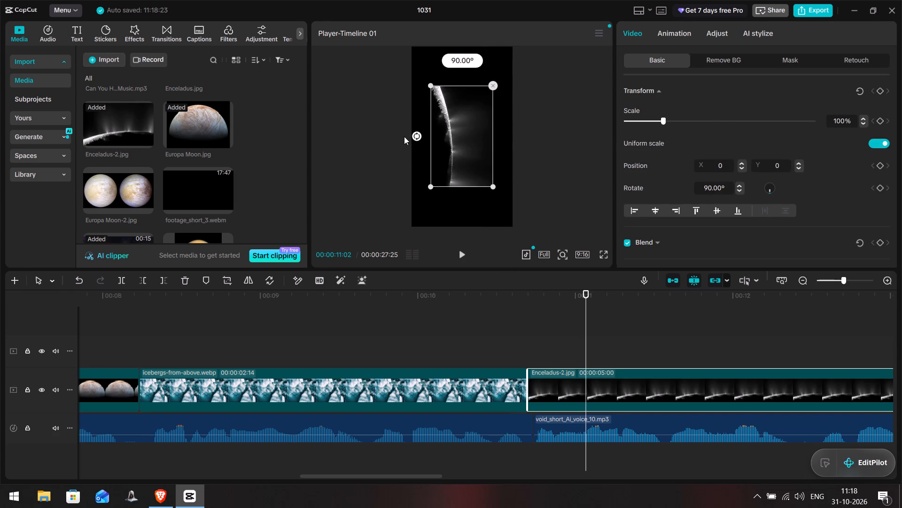
drag(492, 188, 529, 235)
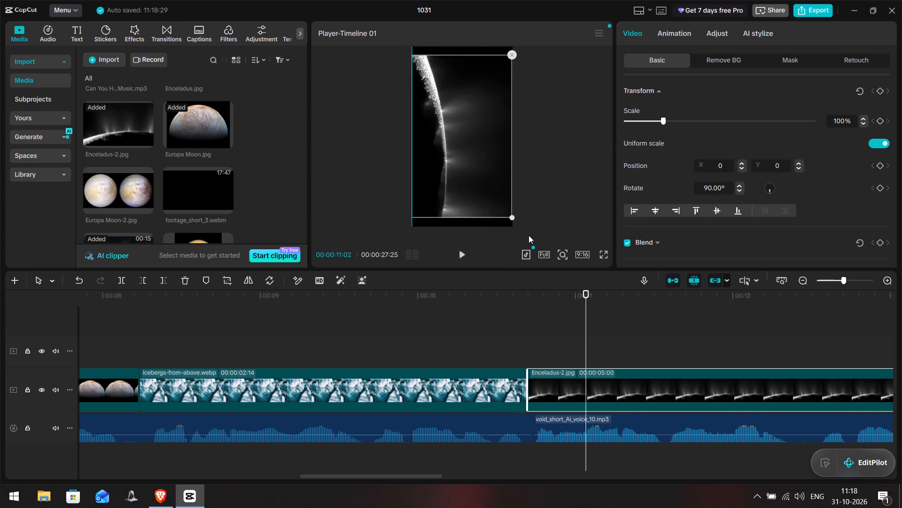
drag(529, 235, 531, 249)
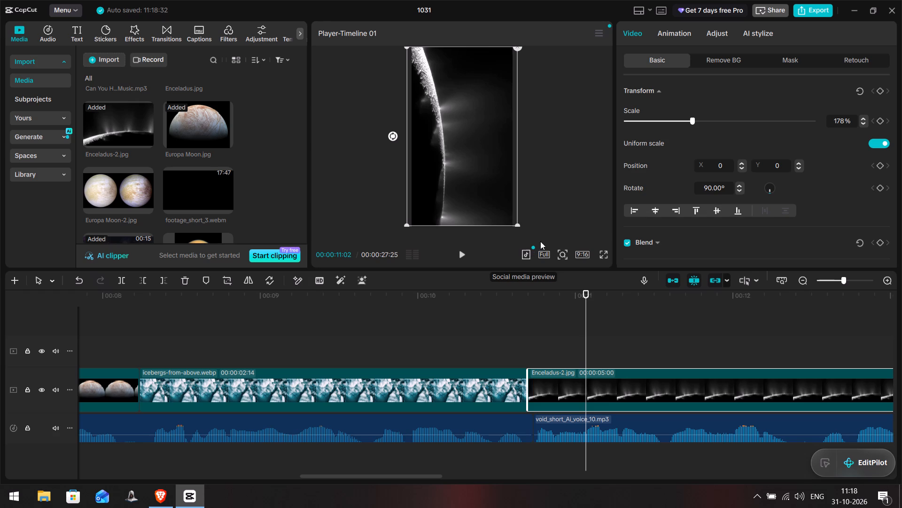
Play the cut into Enceladus-2.jpg and the voiceover over it to check the framing and timing.
click(521, 341)
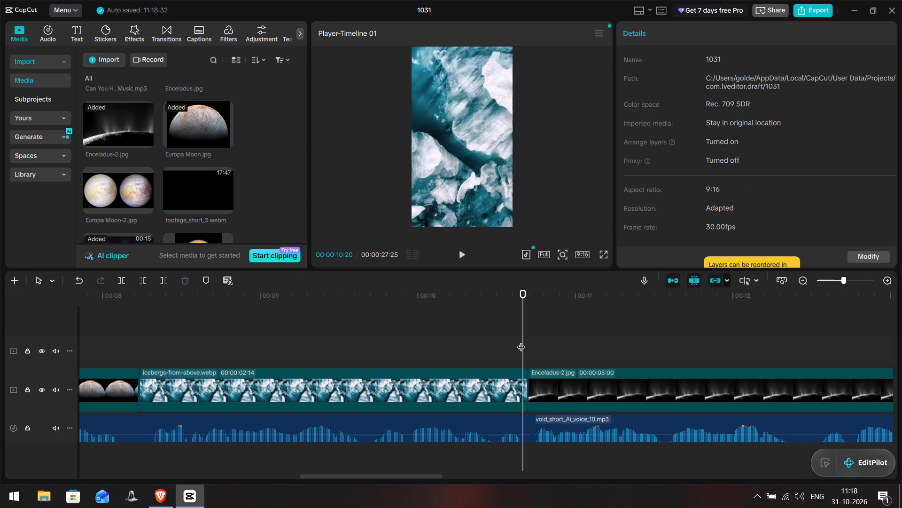
key(space)
drag(330, 477, 357, 482)
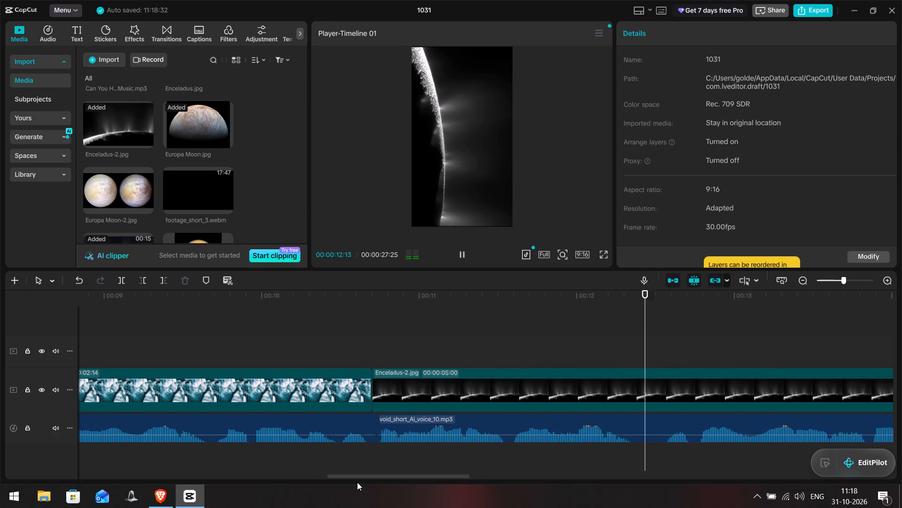
drag(357, 482, 381, 487)
key(space)
double_click(235, 323)
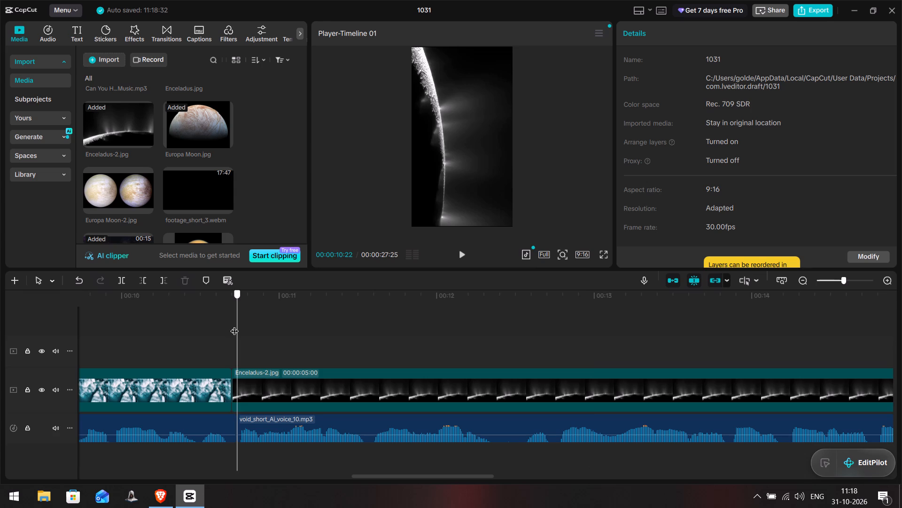
drag(234, 325, 228, 325)
key(space)
key(space)
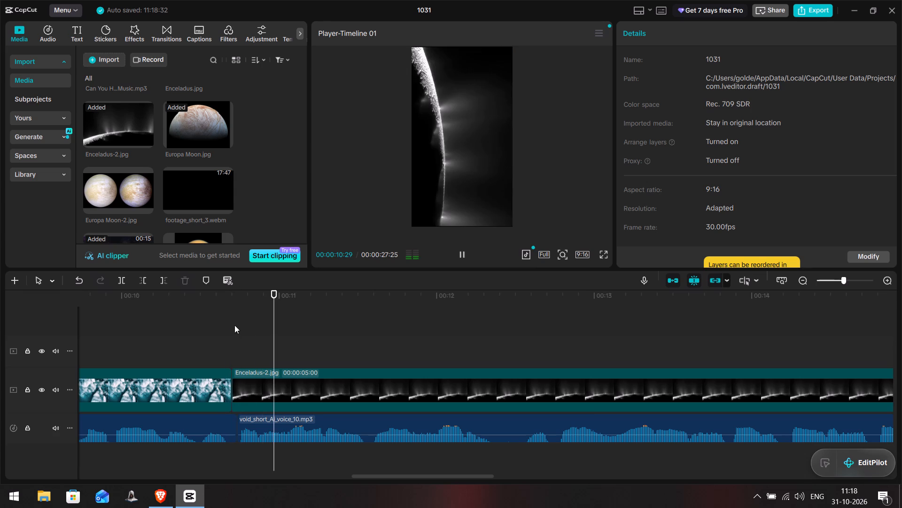
click(236, 326)
drag(236, 326, 232, 325)
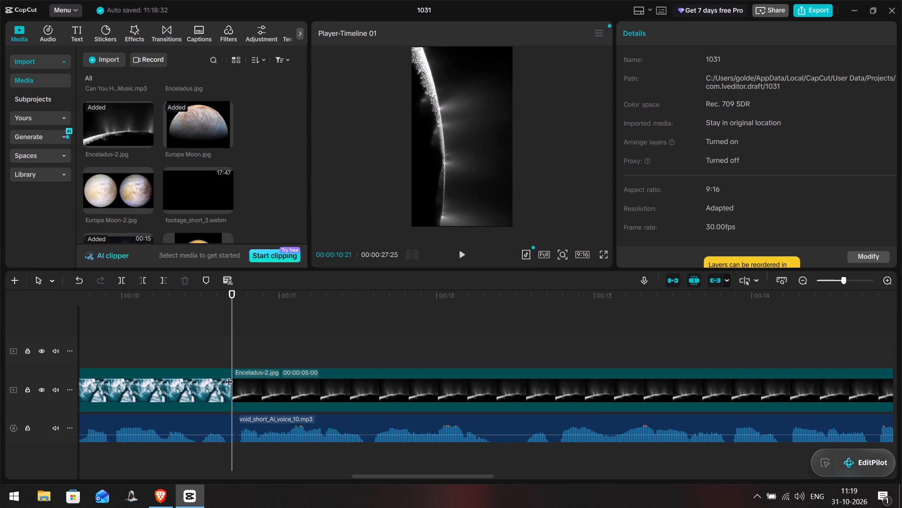
Add a Transform keyframe to Enceladus-2.jpg at 00:00:10:26, enlarging the image to about 233% at position X 226, Y -533.
click(233, 381)
click(261, 356)
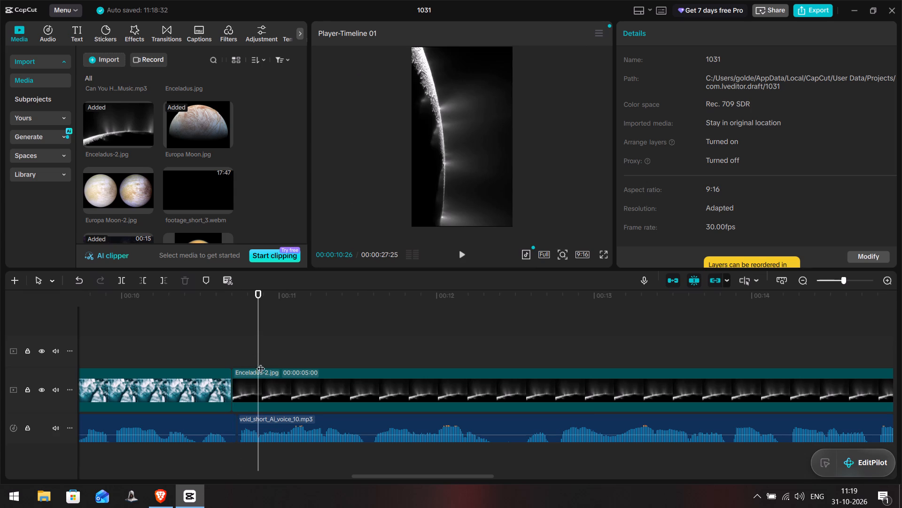
click(249, 385)
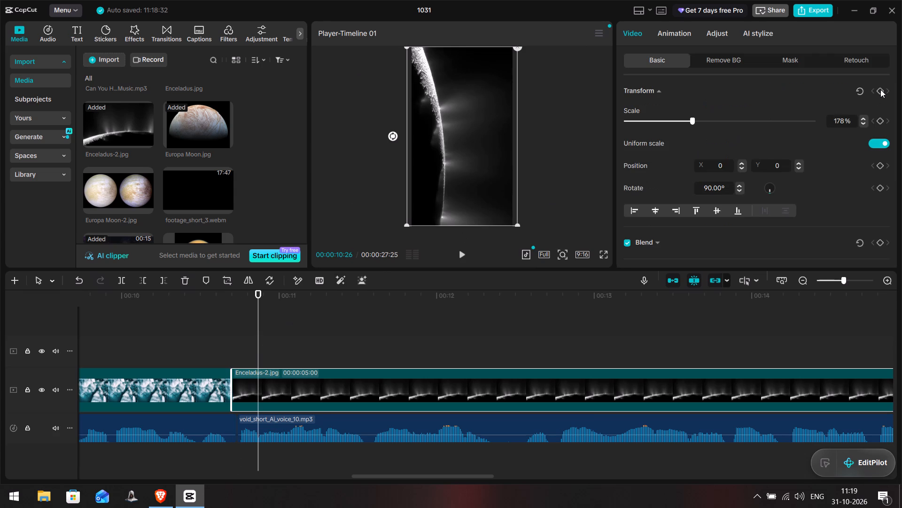
click(880, 89)
drag(518, 225, 544, 266)
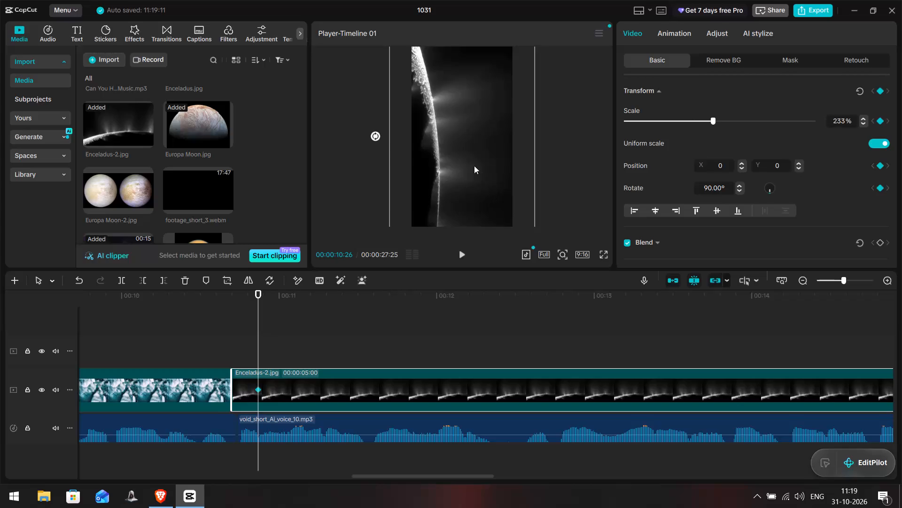
drag(470, 163, 481, 188)
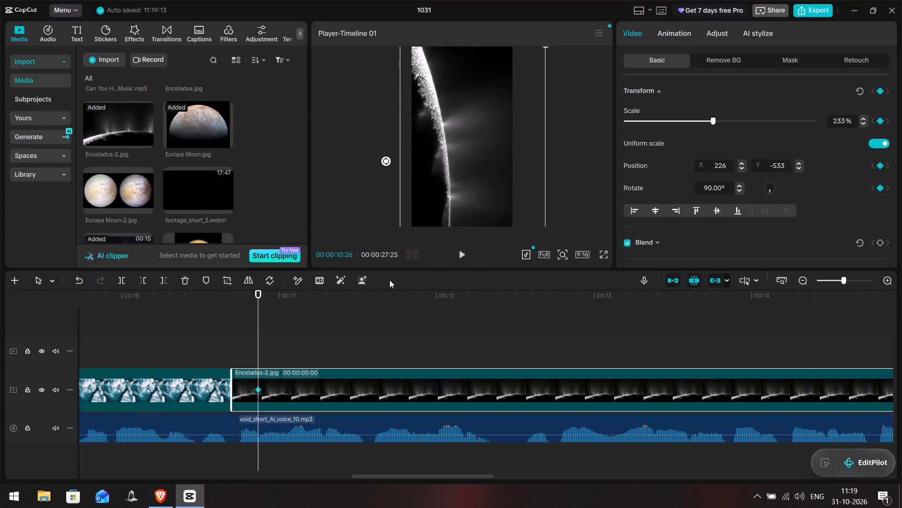
Listen to the voiceover over Enceladus-2.jpg and split void_short_Ai_voice_10.mp3 in the pause at 00:00:12:11.
key(space)
key(space)
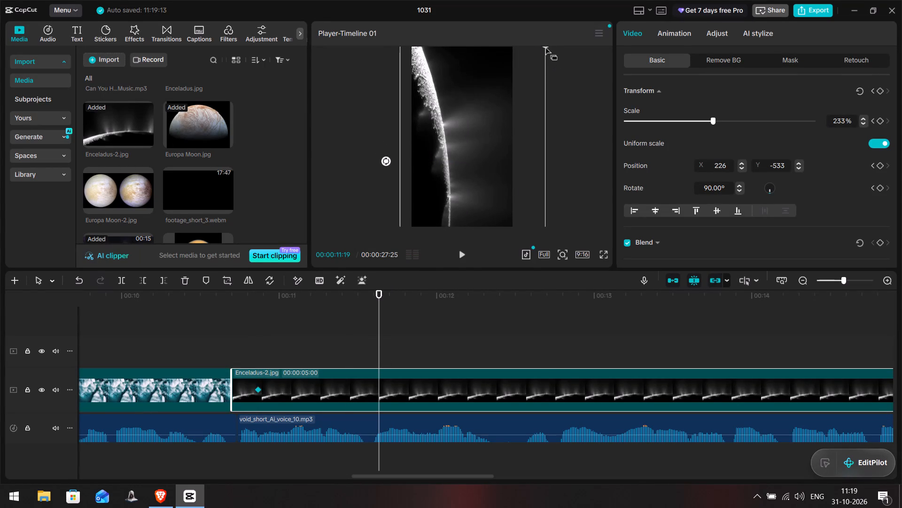
drag(544, 46, 542, 50)
click(421, 341)
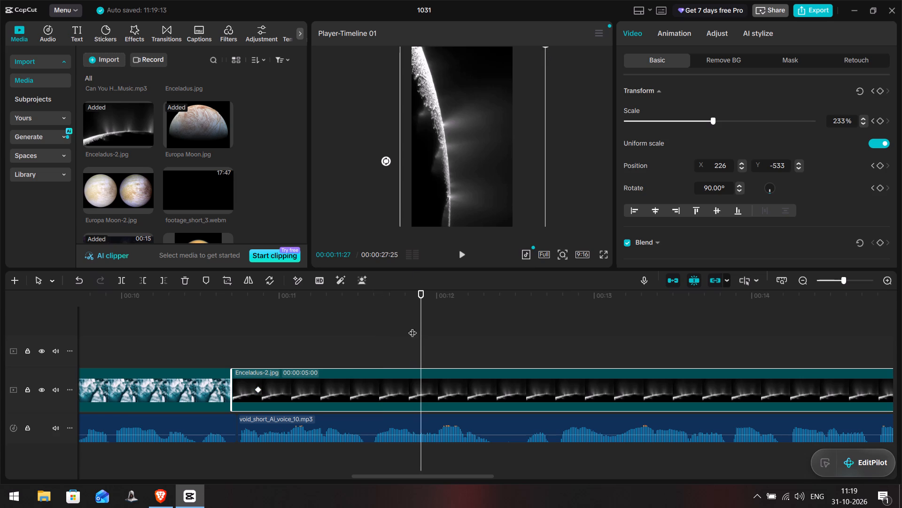
drag(425, 327, 451, 335)
click(452, 335)
click(329, 330)
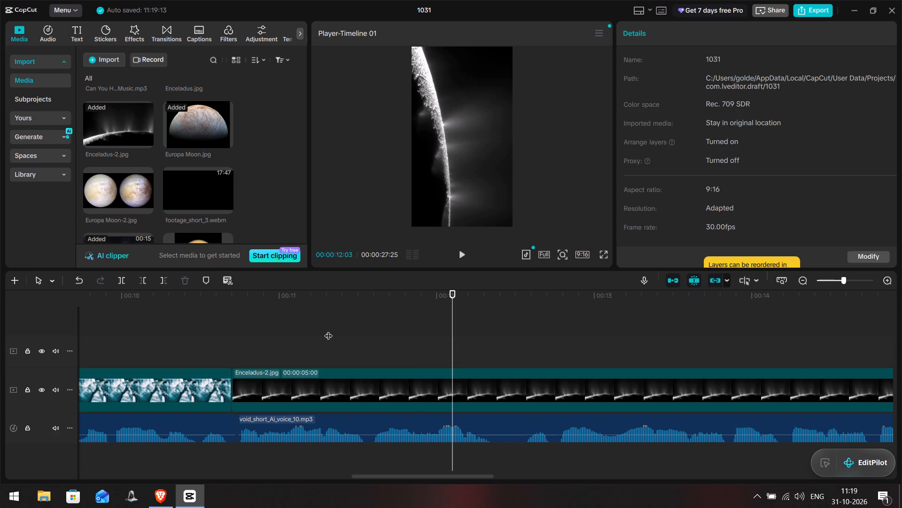
key(space)
key(space)
key(space)
key(space)
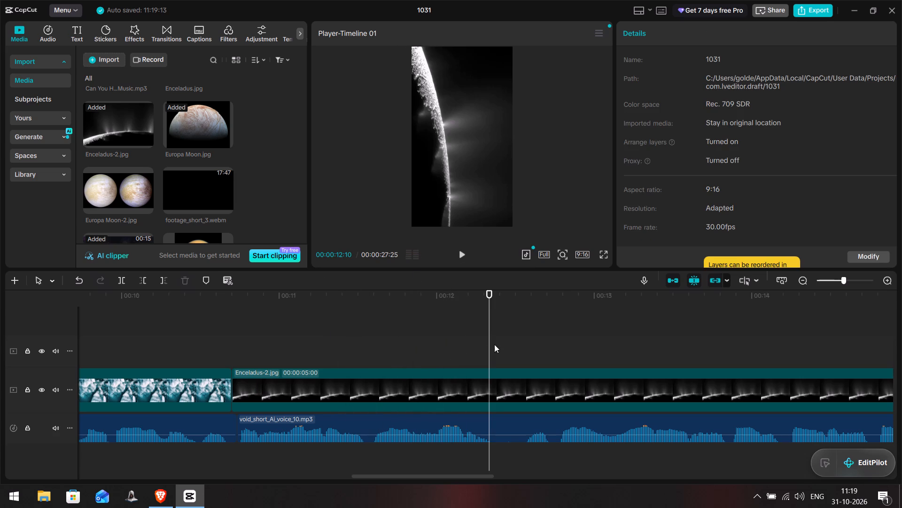
click(489, 339)
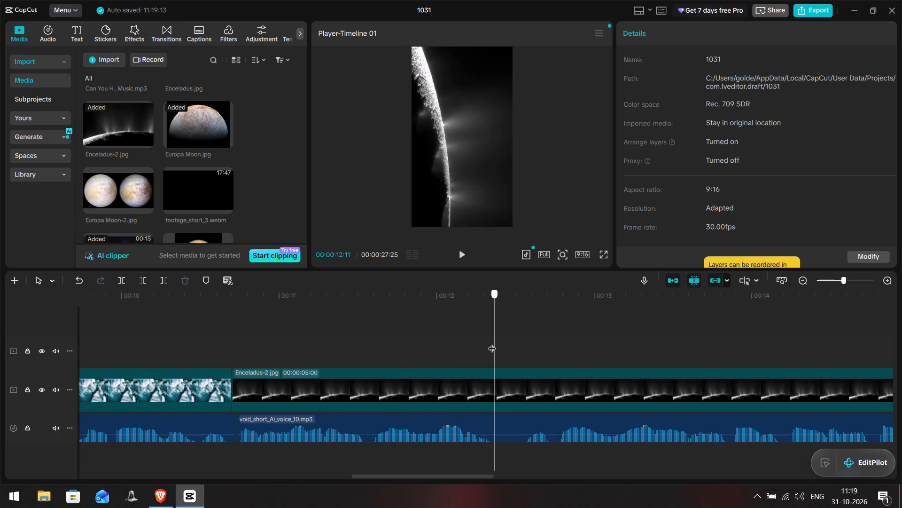
click(504, 418)
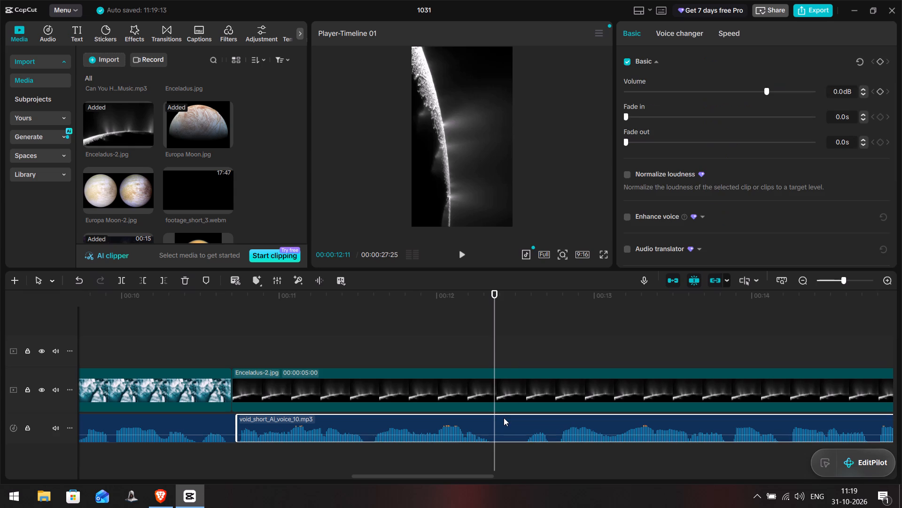
key(ctrl+b)
Listen for the start of the next voiceover phrase and split void_short_Ai_voice_10.mp3 again at 00:00:12:16.
click(526, 332)
click(526, 336)
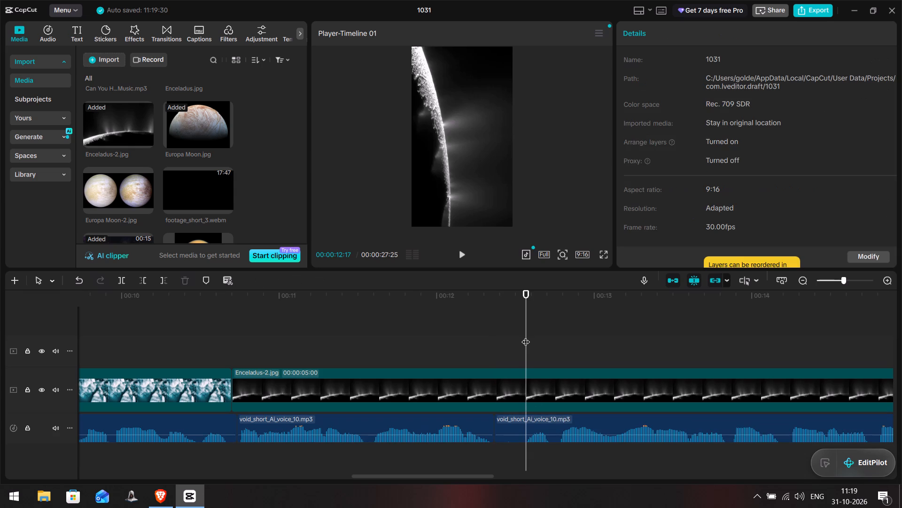
click(526, 336)
key(space)
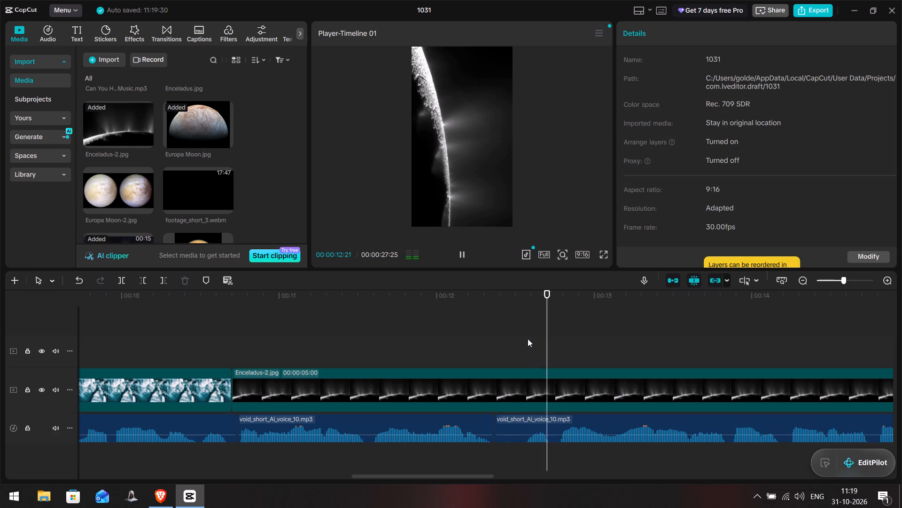
key(space)
click(531, 335)
key(space)
key(space)
click(514, 318)
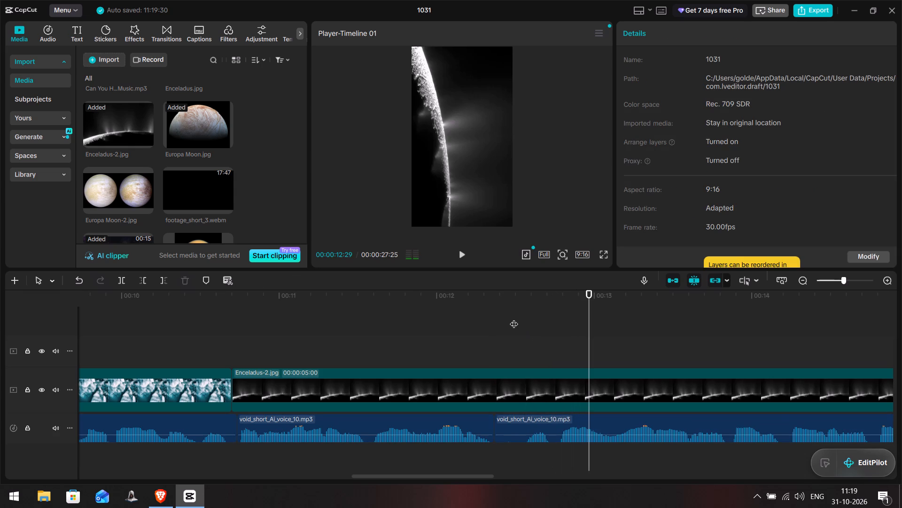
drag(514, 318, 520, 325)
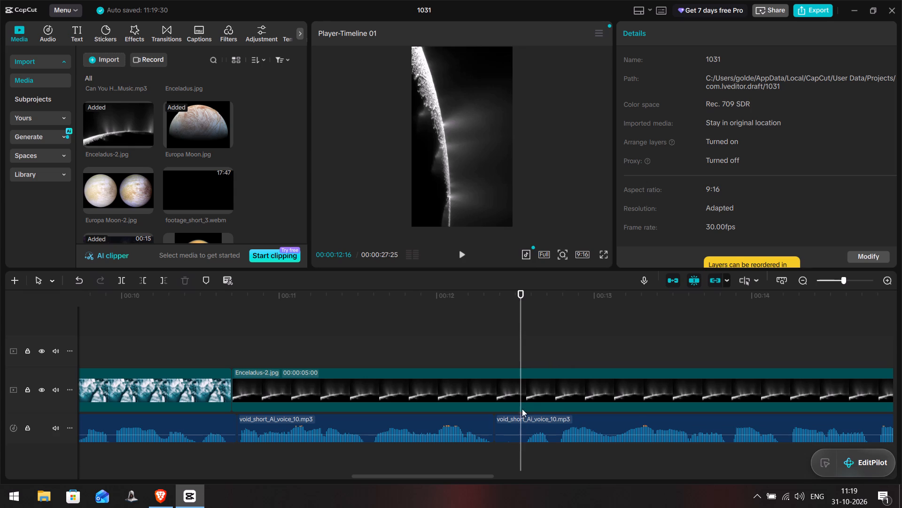
click(515, 428)
key(ctrl+b)
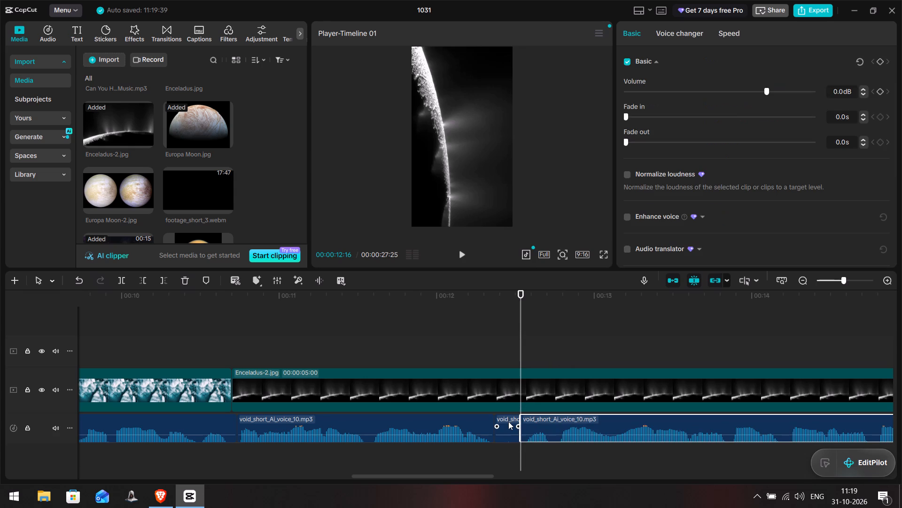
Delete the short silent voiceover piece between the two splits and move the following voiceover back to close the gap.
click(508, 421)
key(Delete)
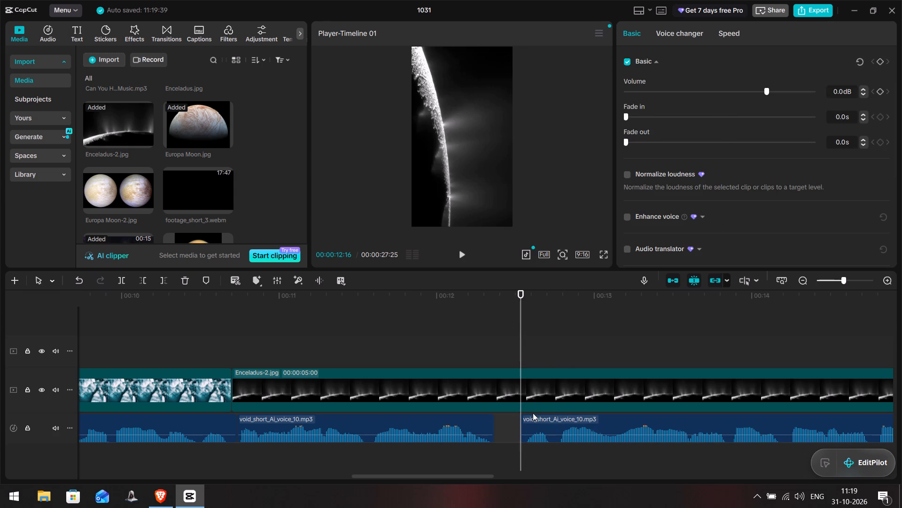
drag(556, 423, 531, 423)
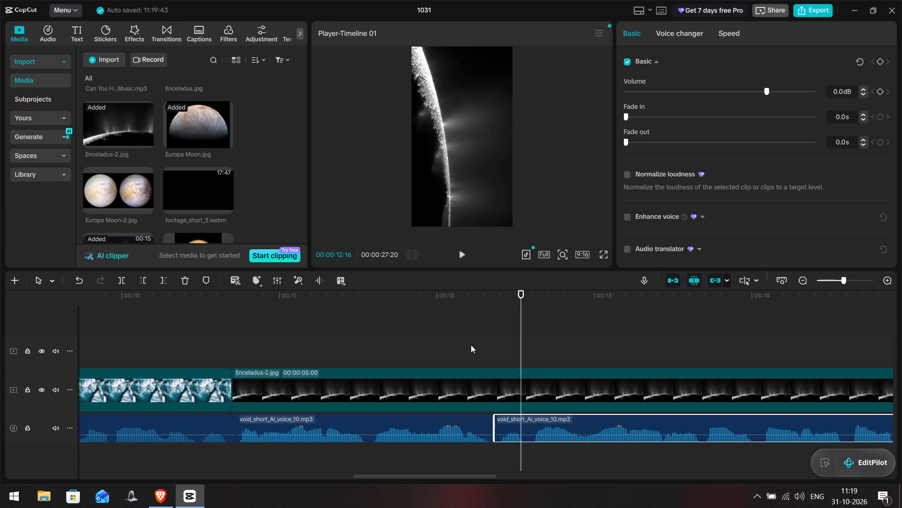
Play the tightened voiceover join, split Enceladus-2.jpg at 00:00:12:11 and delete the part after the split.
click(470, 345)
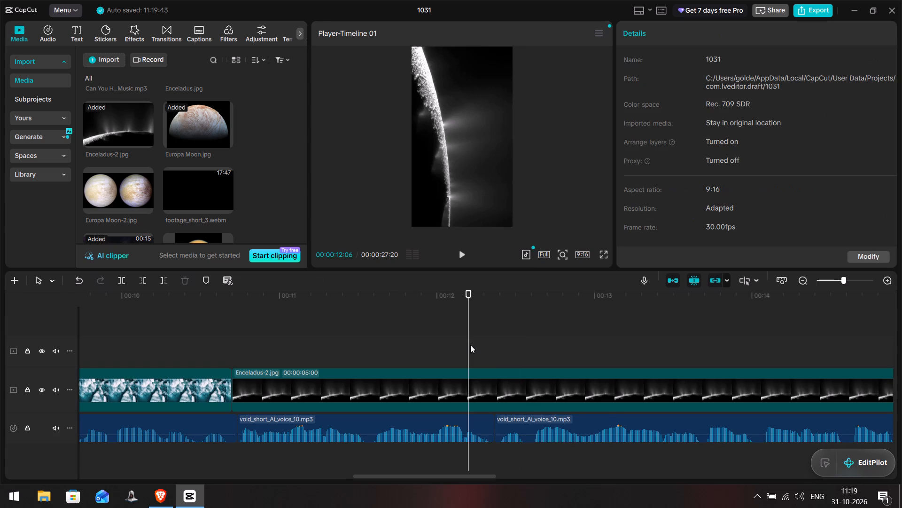
key(space)
key(space)
click(505, 352)
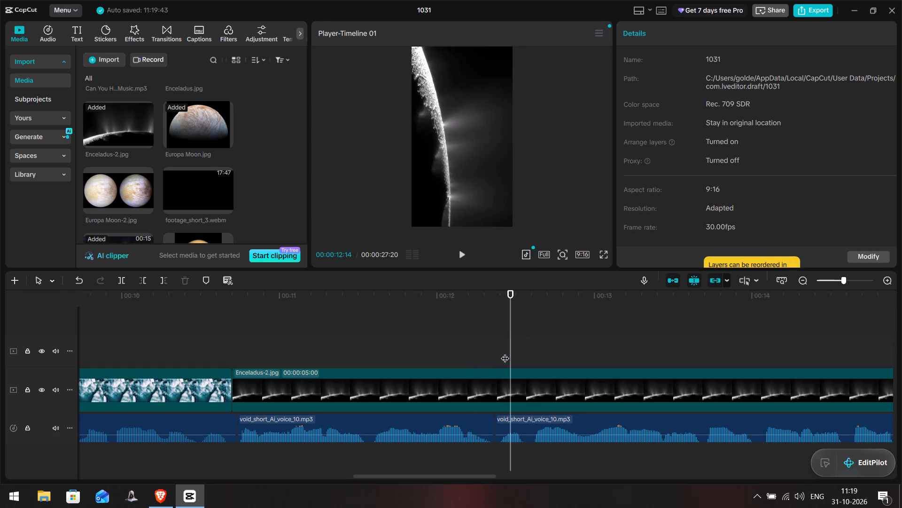
drag(505, 352, 498, 352)
click(519, 392)
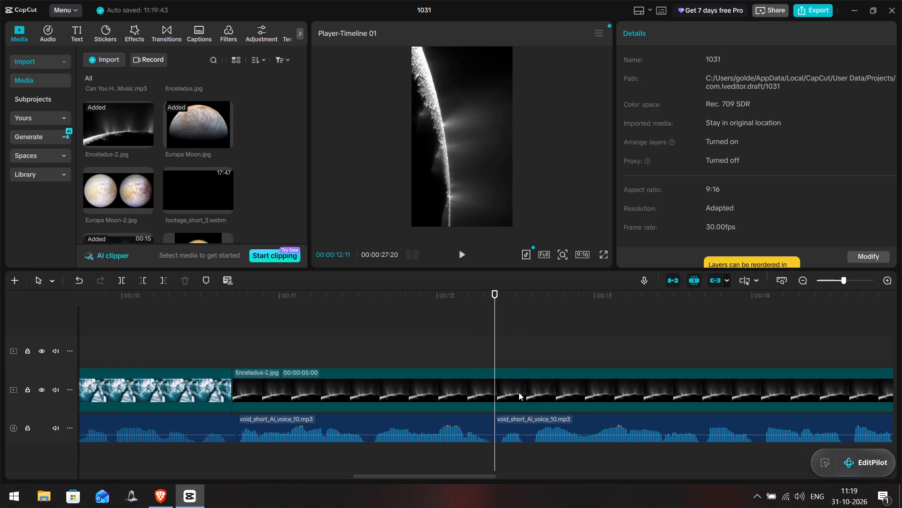
key(ctrl+b)
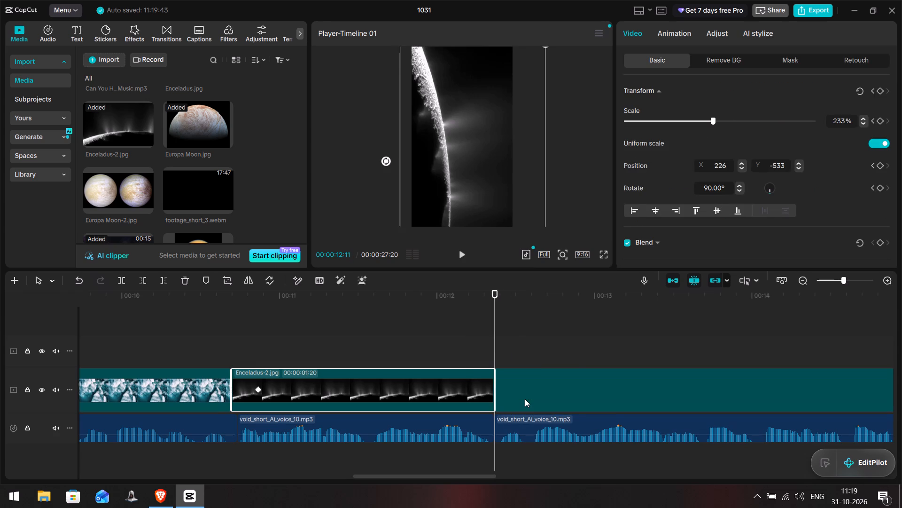
key(Delete)
Extend the end of Enceladus-2.jpg slightly to a duration of 00:00:01:21.
click(492, 385)
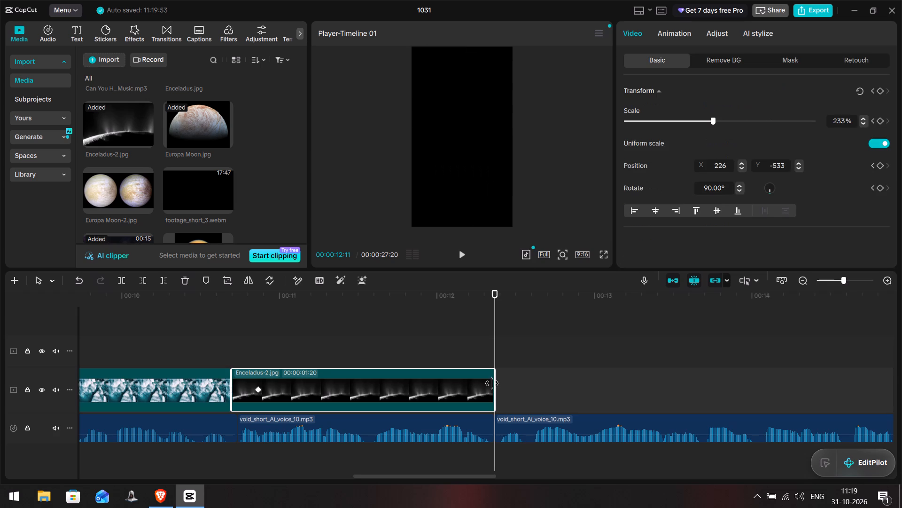
click(493, 385)
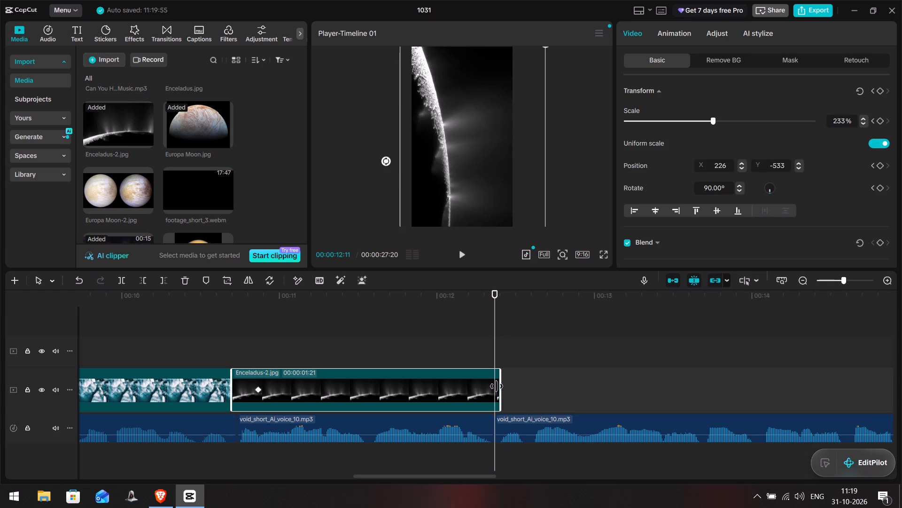
Keyframe Enceladus-2.jpg's transform at 00:00:12:11 with scale 179% and position 0, 0, and preview the animation.
click(879, 93)
drag(712, 124, 686, 123)
drag(482, 147, 468, 120)
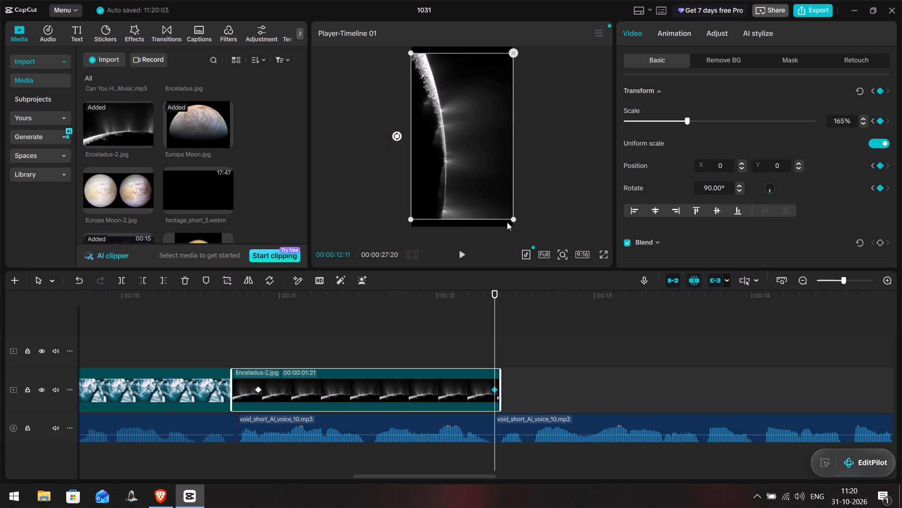
drag(512, 219, 521, 233)
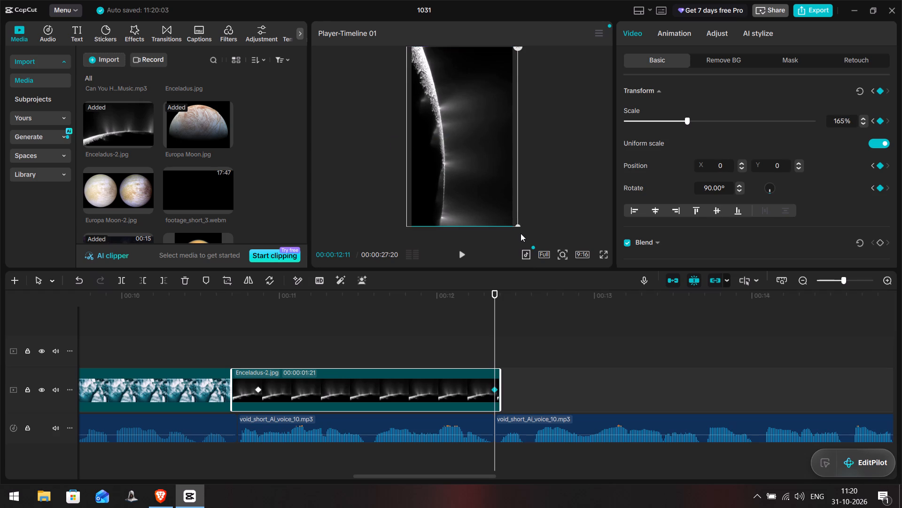
drag(521, 233, 521, 234)
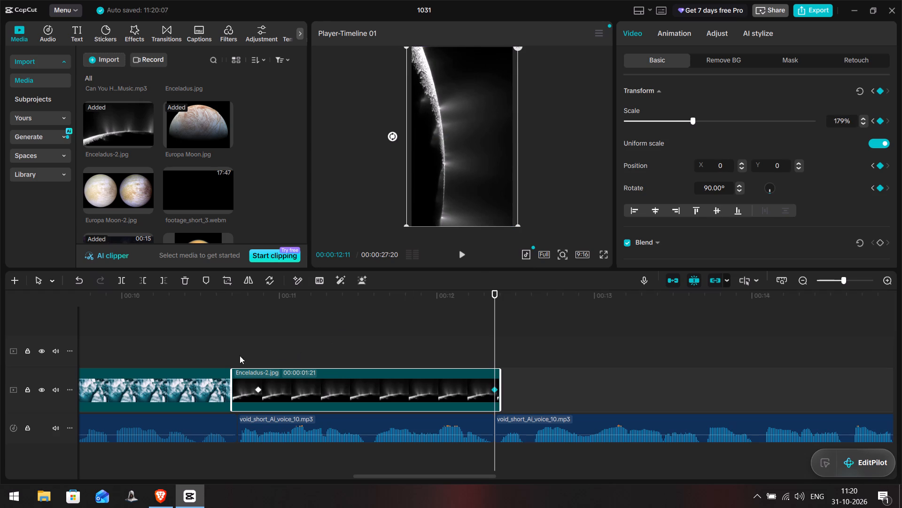
click(208, 341)
key(space)
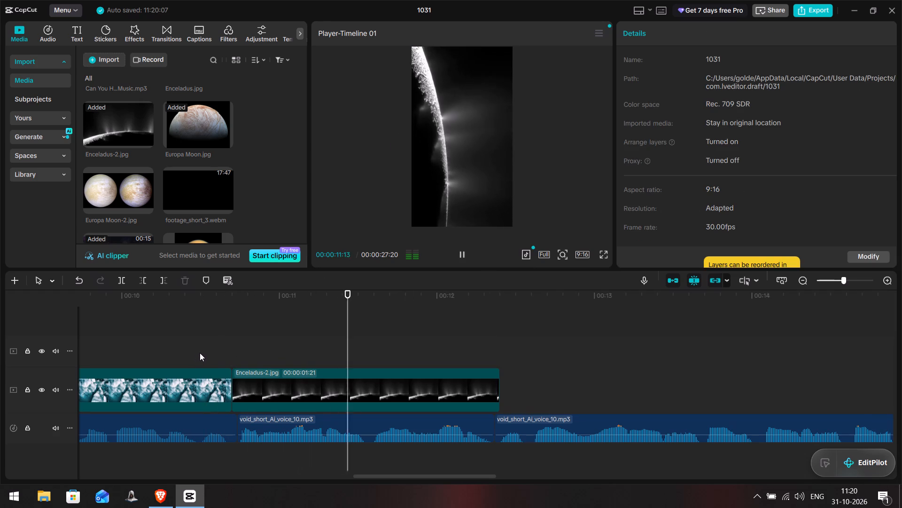
key(space)
click(475, 337)
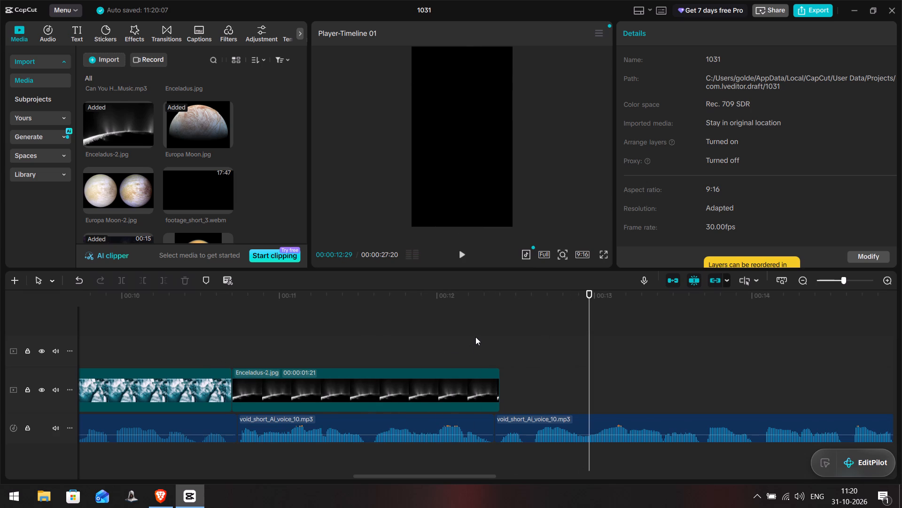
key(space)
key(space)
Trim the end of Enceladus-2.jpg back to 00:00:12:11 for a duration of 00:00:01:20.
click(528, 348)
drag(528, 348, 508, 350)
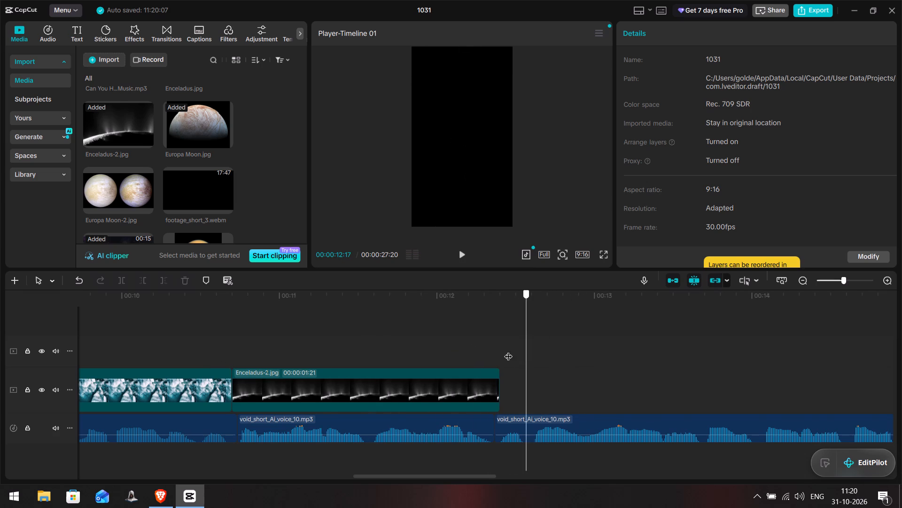
drag(508, 350, 496, 348)
click(494, 371)
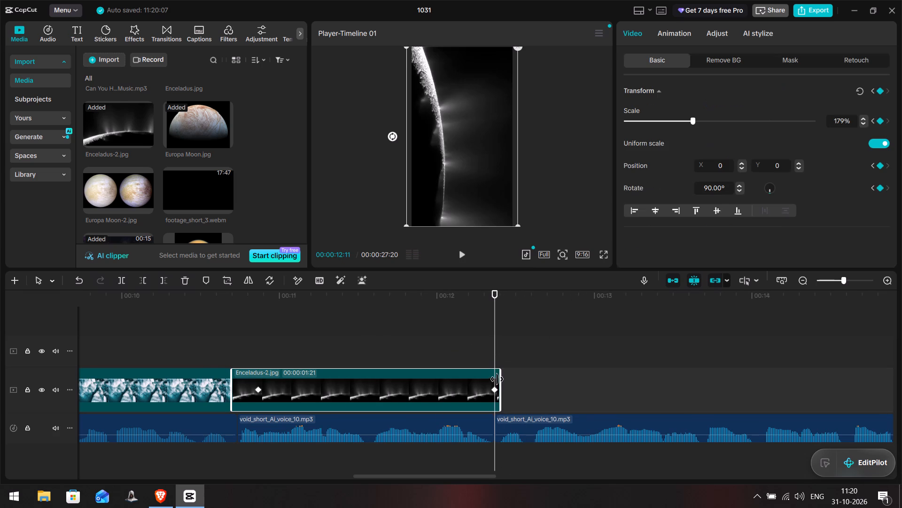
drag(502, 381, 496, 381)
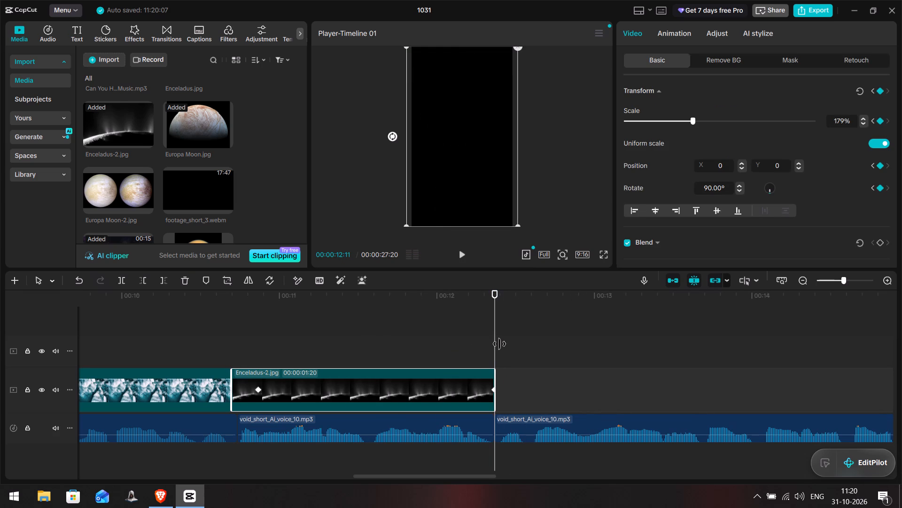
Listen to the voiceover following Enceladus-2.jpg to find the next silent pause.
key(space)
key(space)
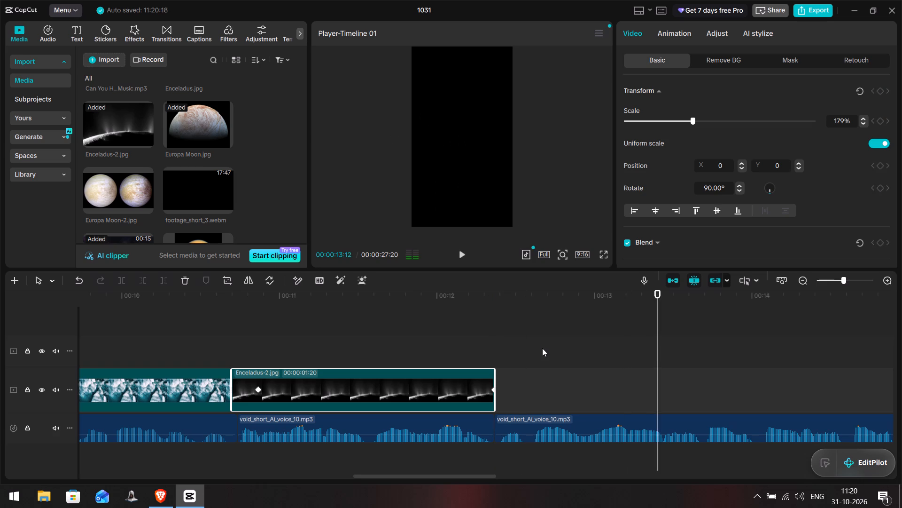
key(space)
key(space)
key(space)
key(space)
key(space)
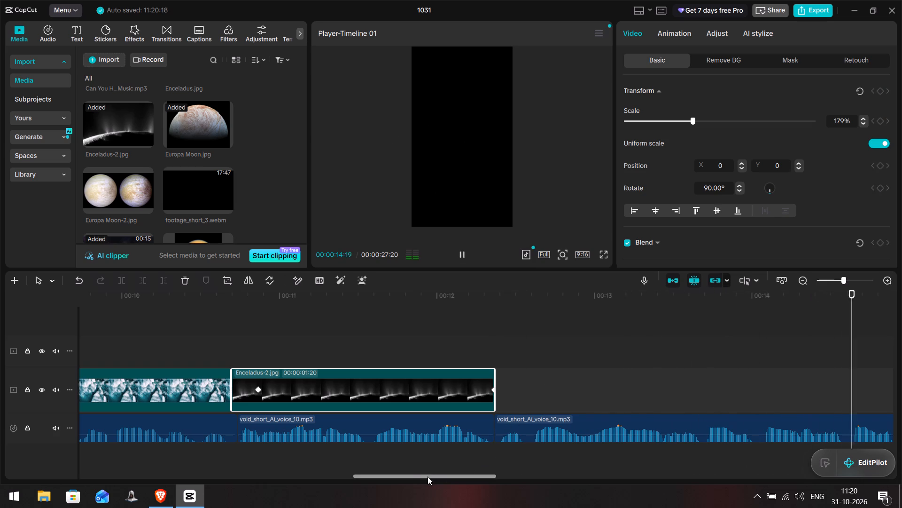
drag(419, 478, 440, 478)
key(space)
key(space)
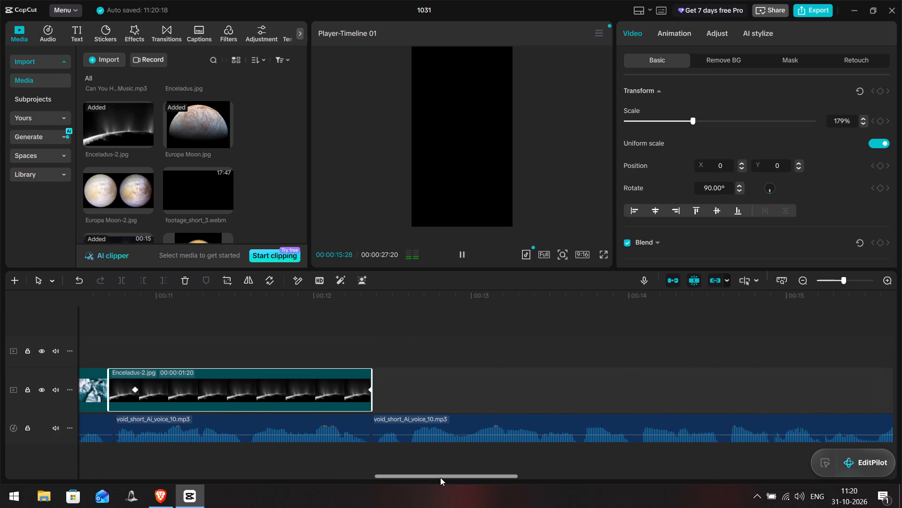
click(440, 477)
key(space)
key(space)
key(space)
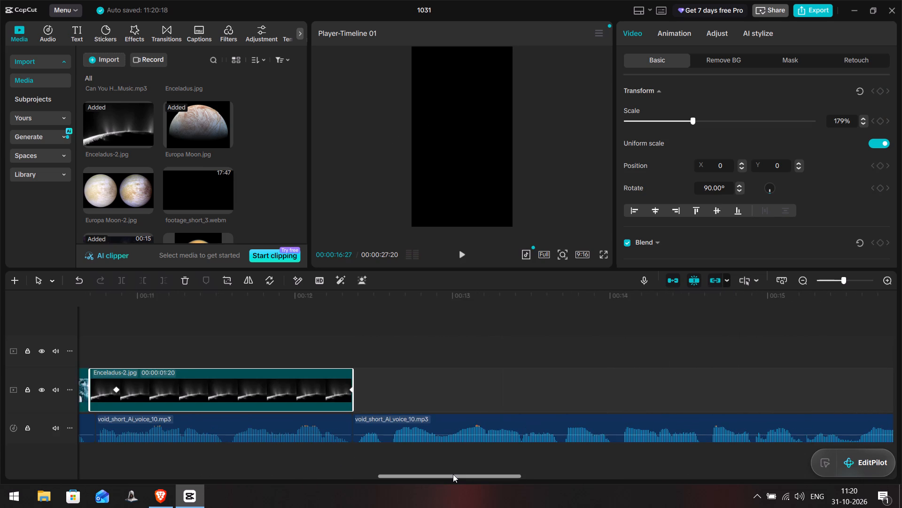
Split void_short_Ai_voice_10.mp3 on both sides of the silent pause, at 00:00:16:13 and 00:00:16:28.
drag(453, 474, 570, 470)
click(313, 338)
click(303, 343)
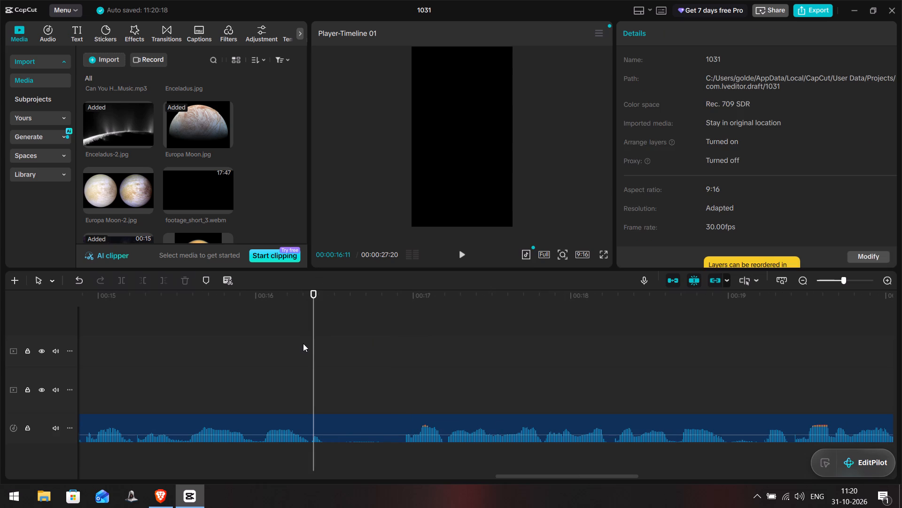
click(270, 342)
key(space)
key(space)
click(316, 342)
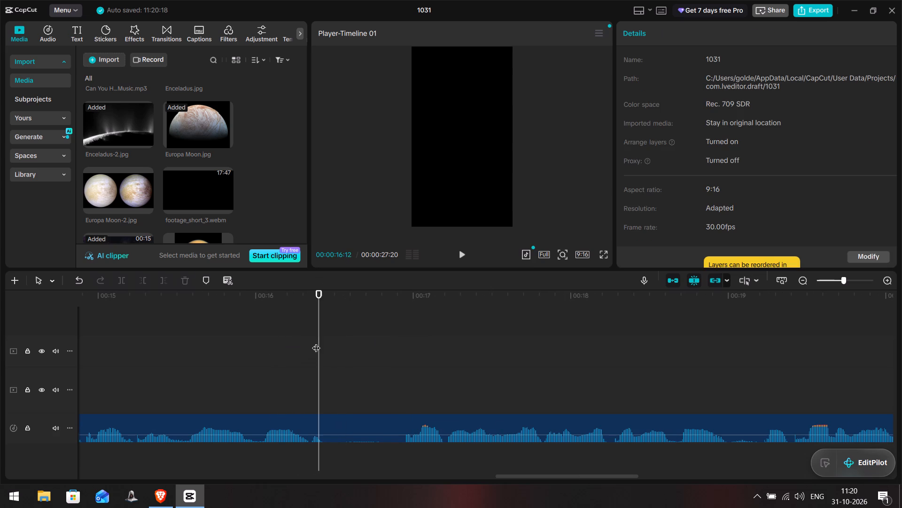
drag(316, 342, 322, 349)
click(355, 423)
key(ctrl+b)
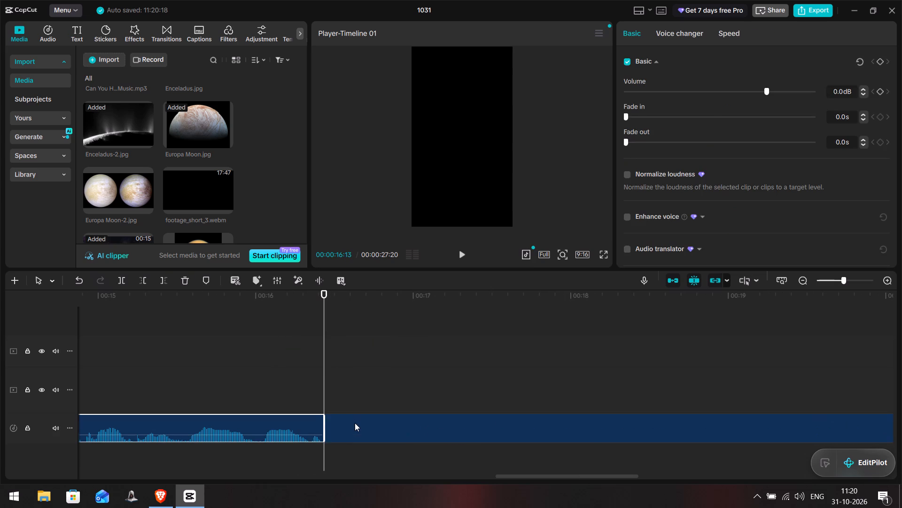
click(375, 379)
drag(375, 379, 402, 387)
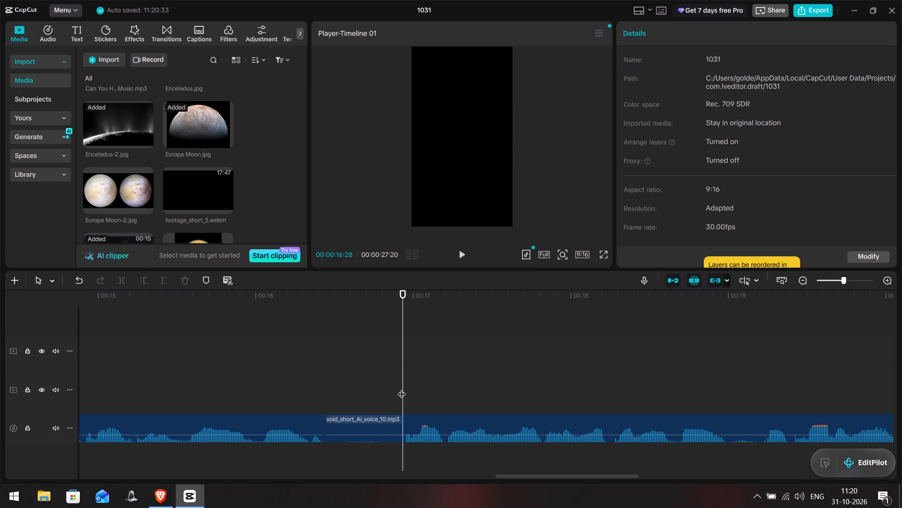
click(370, 433)
key(ctrl+b)
Delete the silent voiceover piece between the two splits and move the following voiceover back to close the gap.
click(363, 422)
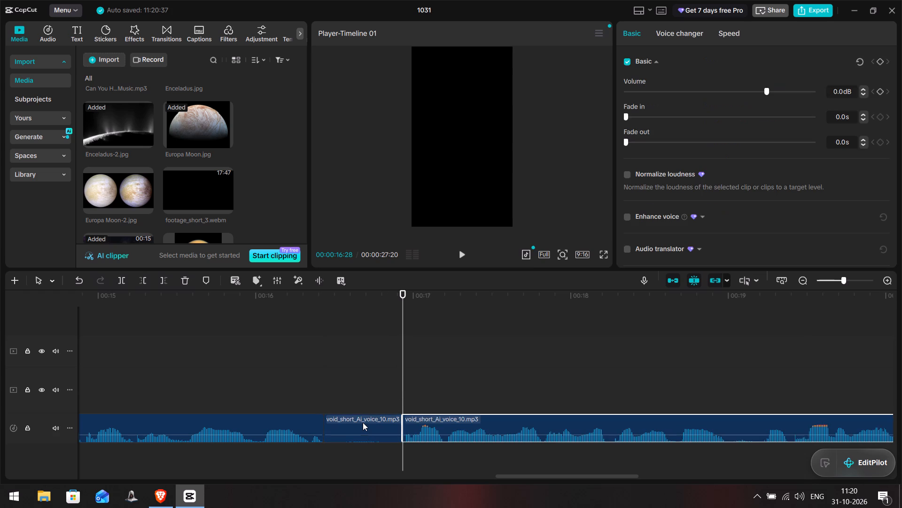
key(Delete)
drag(427, 425, 371, 425)
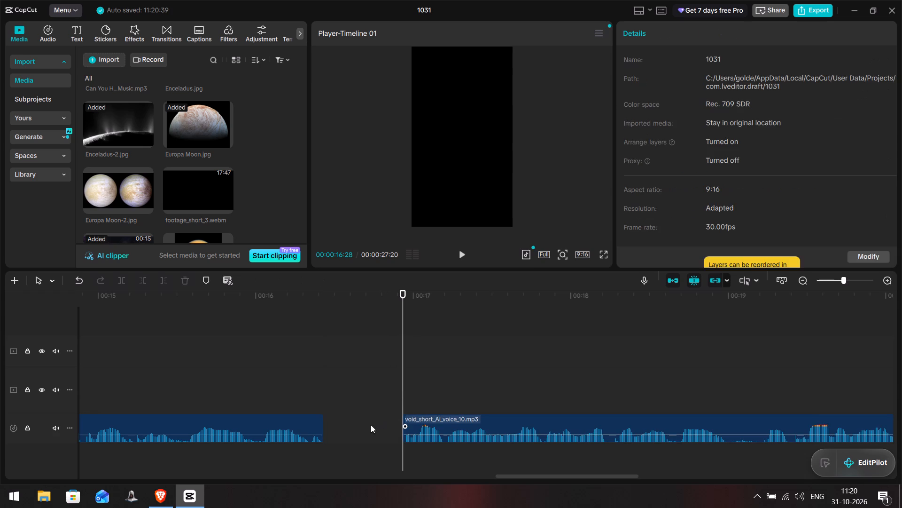
drag(371, 425, 350, 426)
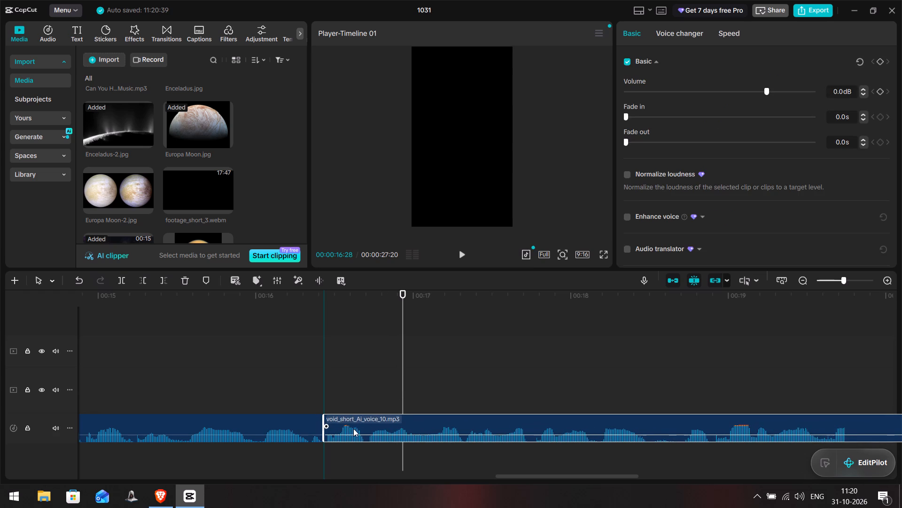
Listen through the remaining voiceover and split it around the last long pause, at 00:00:24:04 and 00:00:24:21.
drag(548, 476, 570, 476)
click(496, 367)
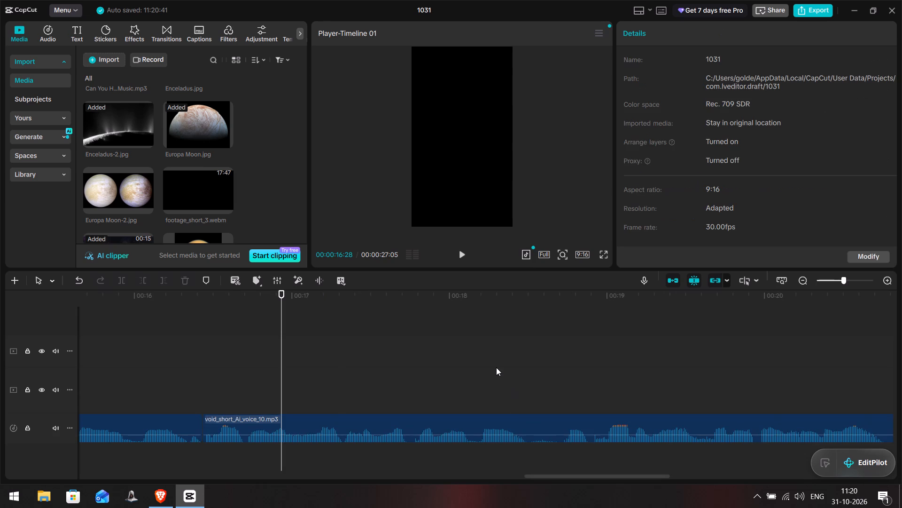
key(space)
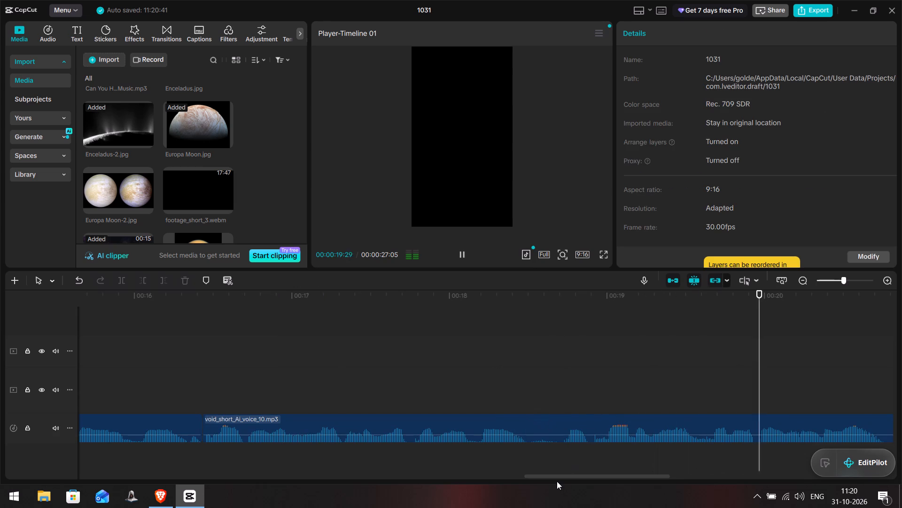
drag(557, 481, 591, 480)
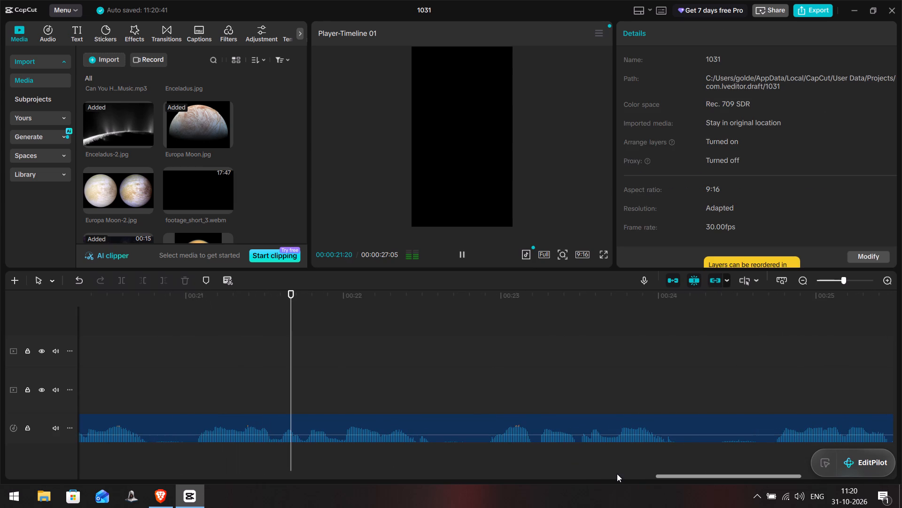
drag(673, 476, 722, 481)
click(414, 368)
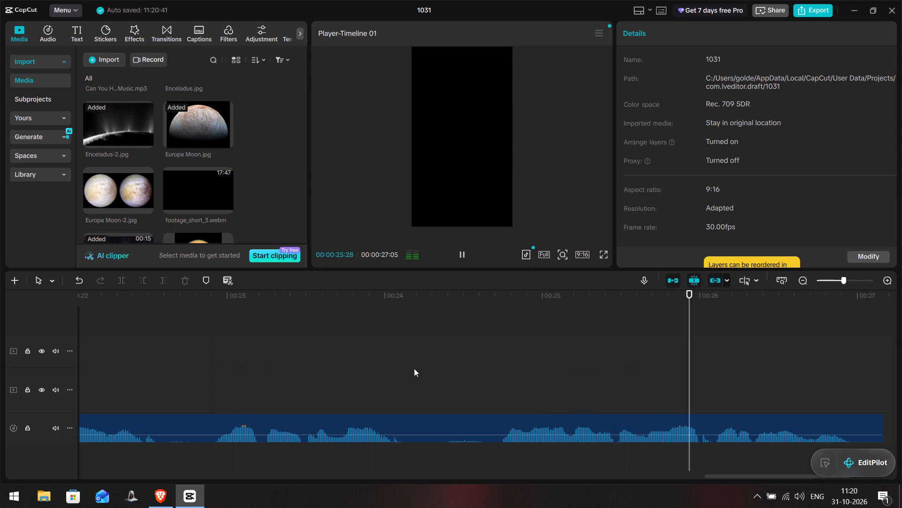
drag(414, 368, 406, 368)
click(413, 422)
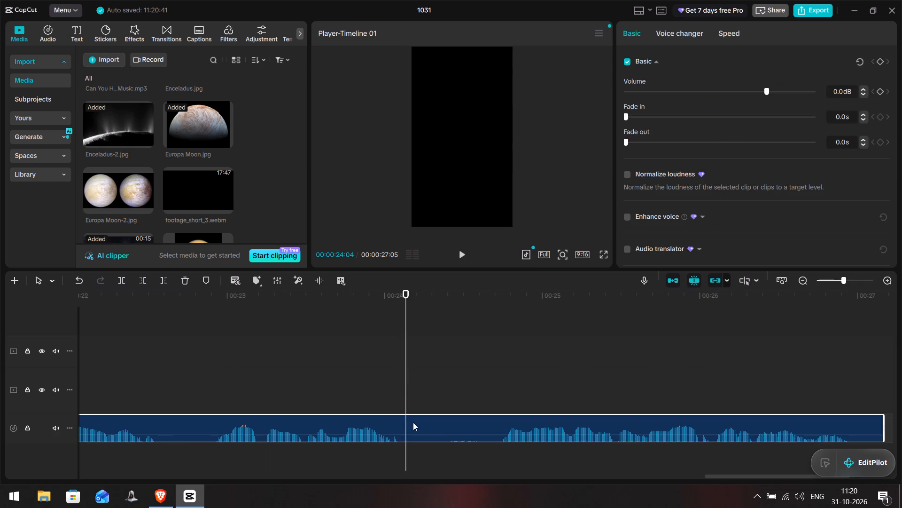
key(ctrl+b)
double_click(450, 390)
click(462, 377)
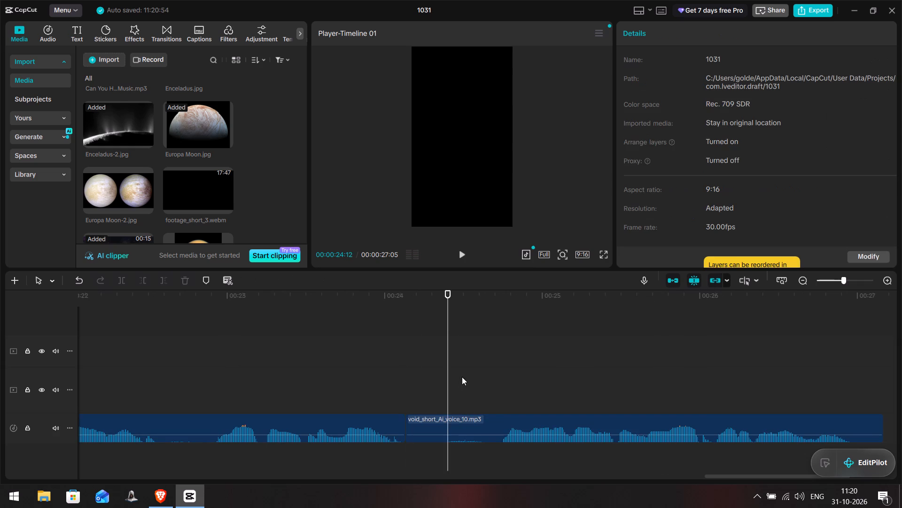
drag(462, 377, 495, 385)
click(474, 421)
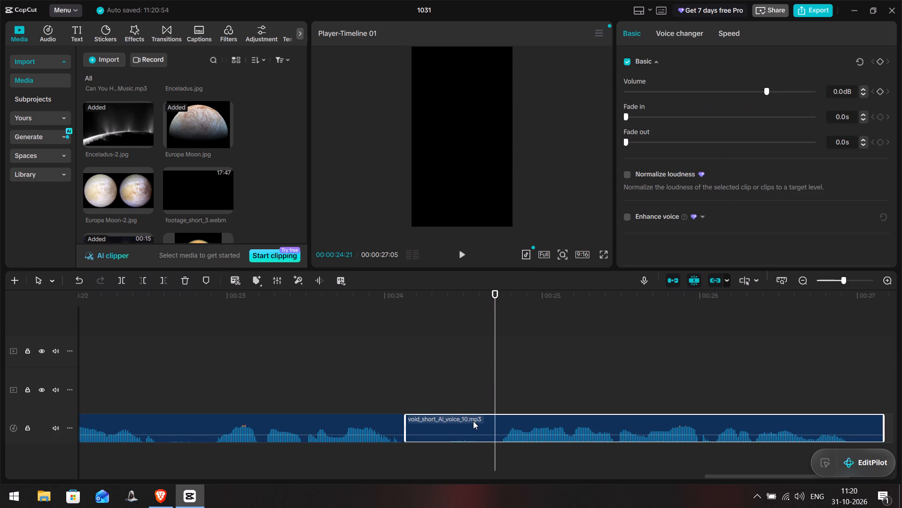
key(ctrl+b)
Delete the voiceover piece between 00:00:24:04 and 00:00:24:21 and move the final phrase back to close the gap.
click(473, 428)
key(Delete)
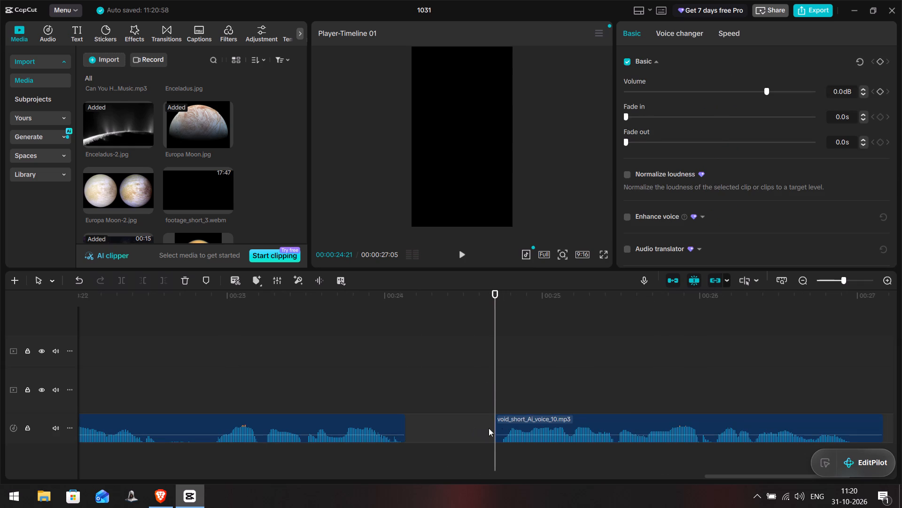
drag(524, 418, 437, 420)
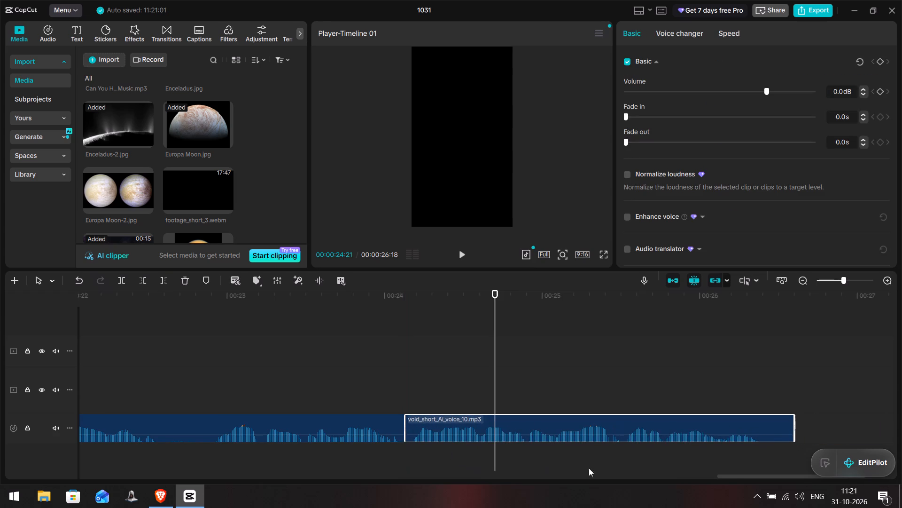
Return to the end of Enceladus-2.jpg and listen to the voiceover phrase that follows it.
drag(738, 474, 395, 473)
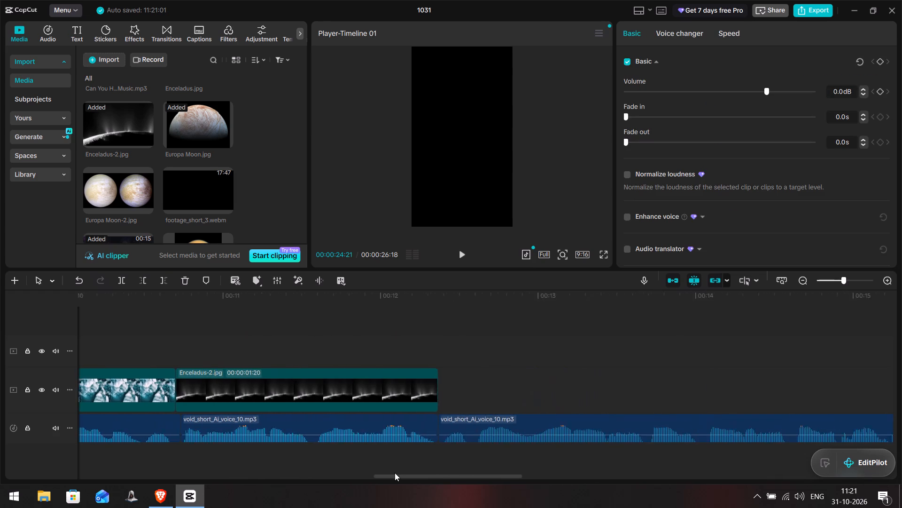
drag(395, 473, 397, 473)
click(418, 346)
click(414, 300)
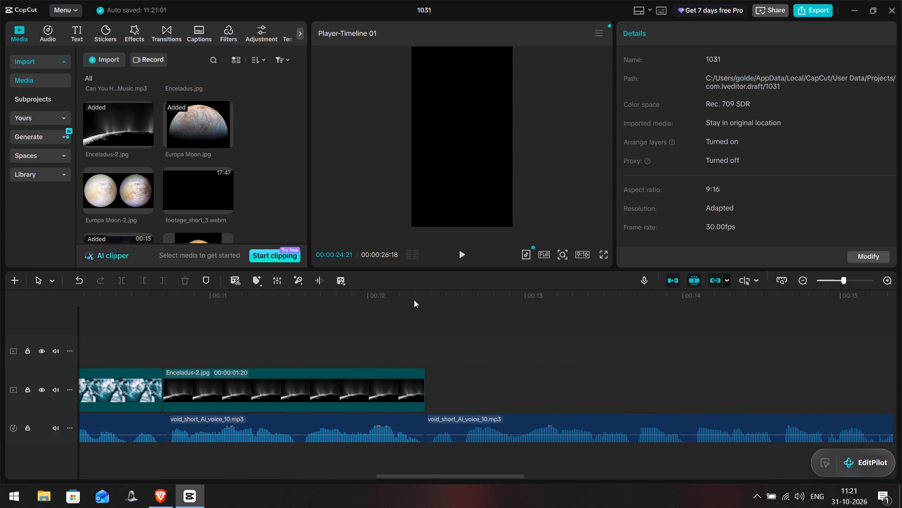
click(414, 292)
key(space)
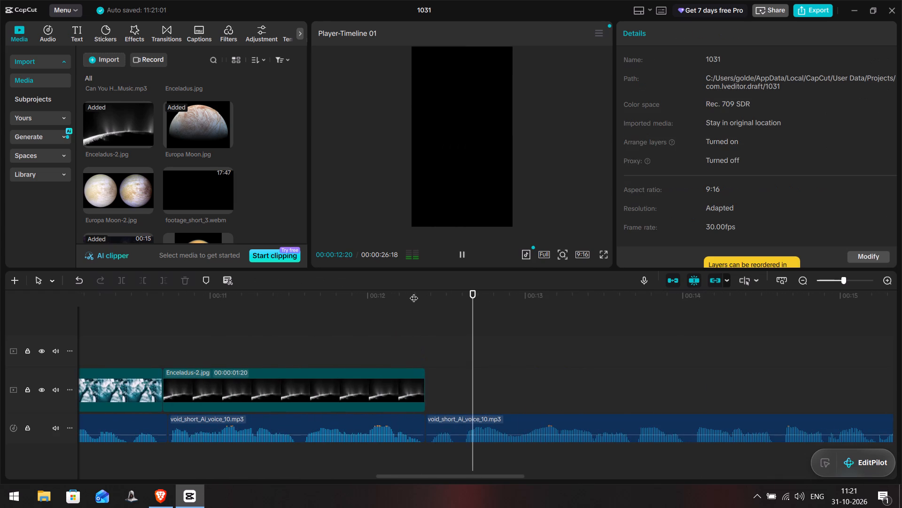
key(space)
Place Enceladus.jpg from the imported media on the main track directly after Enceladus-2.jpg.
scroll(117, 148, down, 2)
scroll(162, 199, down, 4)
scroll(164, 202, up, 2)
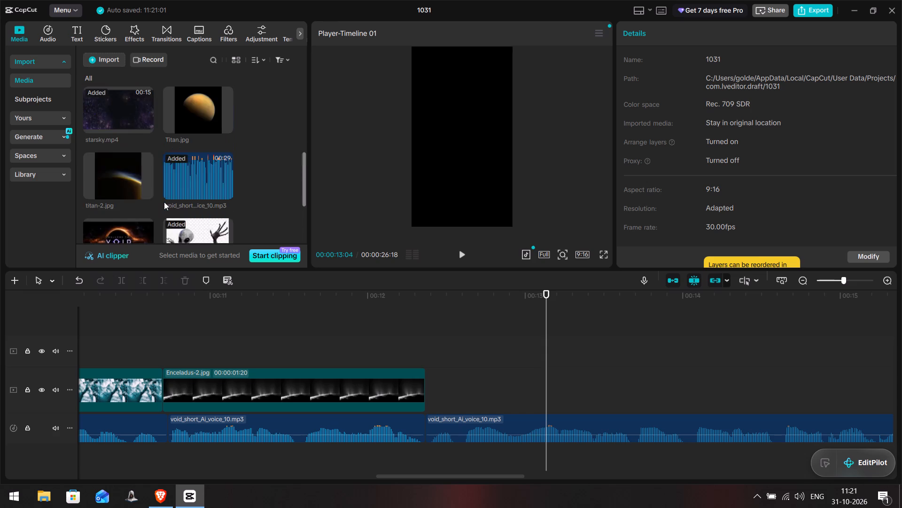
scroll(164, 202, down, 3)
scroll(170, 205, up, 2)
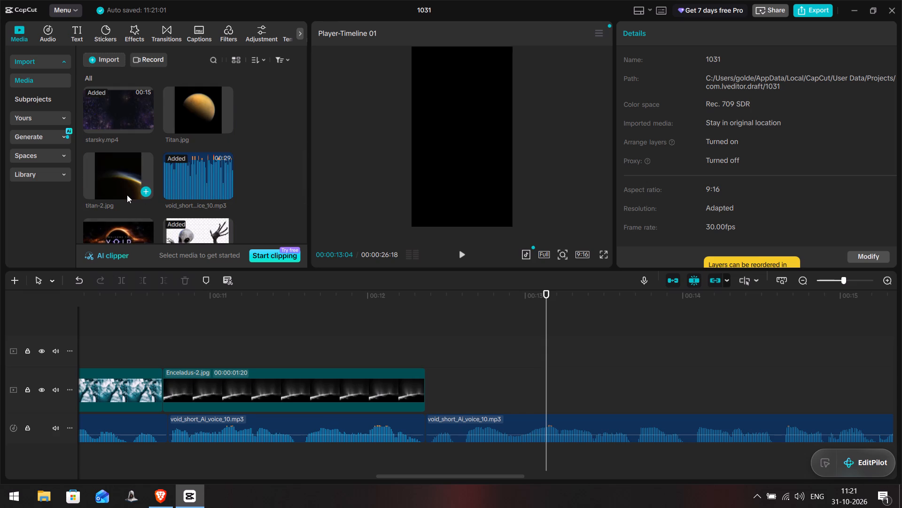
scroll(127, 195, up, 3)
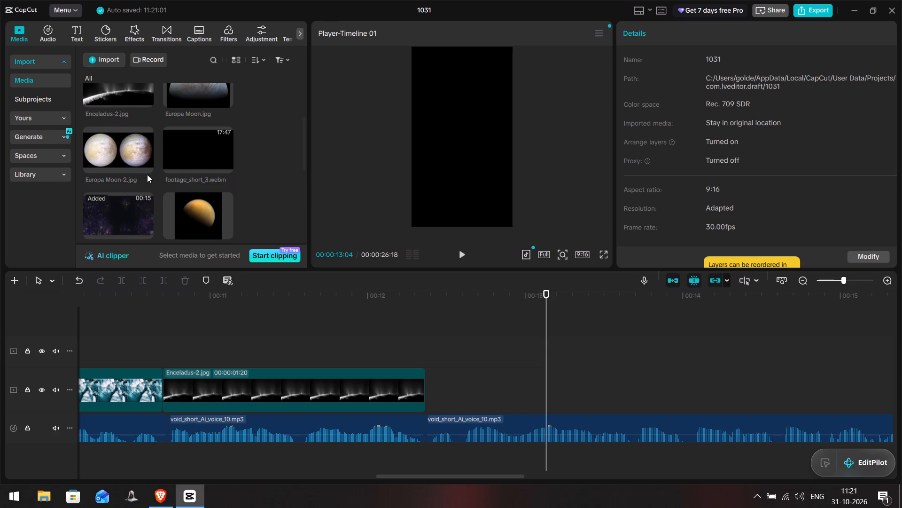
scroll(147, 175, up, 1)
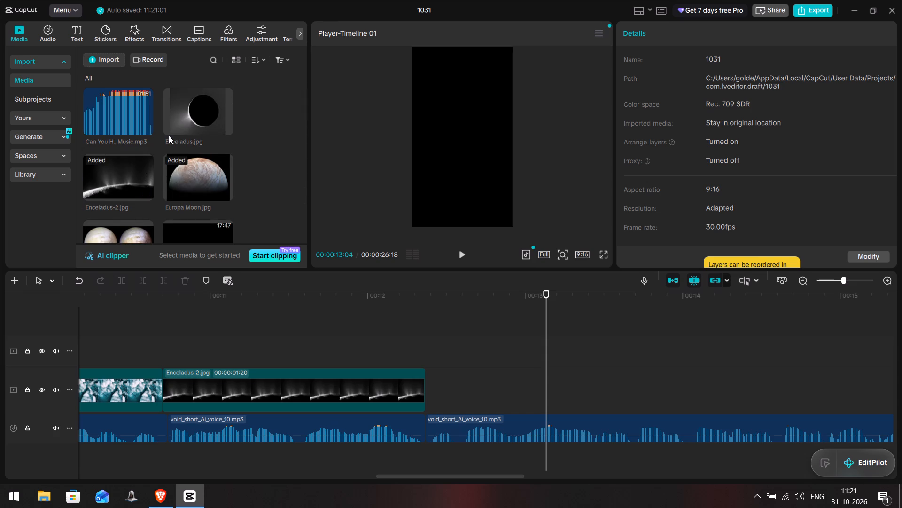
drag(190, 123, 425, 379)
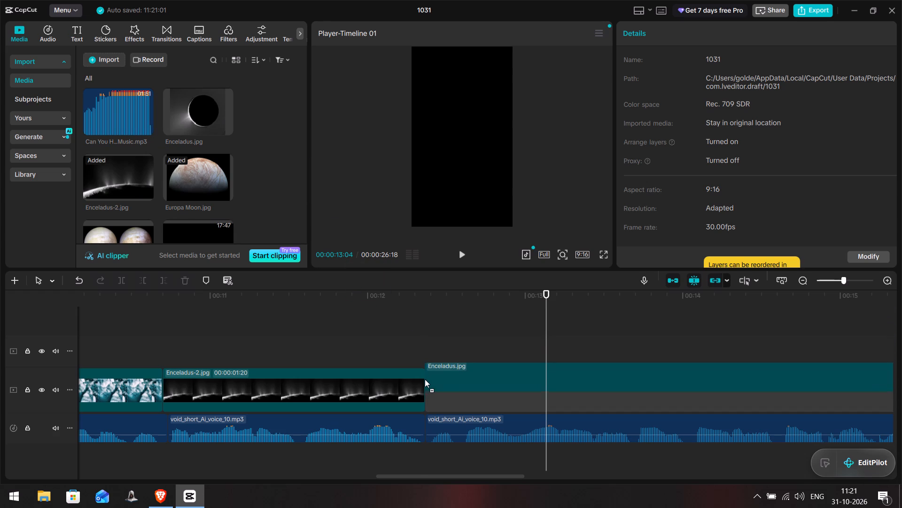
drag(425, 379, 425, 381)
Rotate Enceladus.jpg to 90° and enlarge it to 194% so it fills the vertical frame.
click(418, 347)
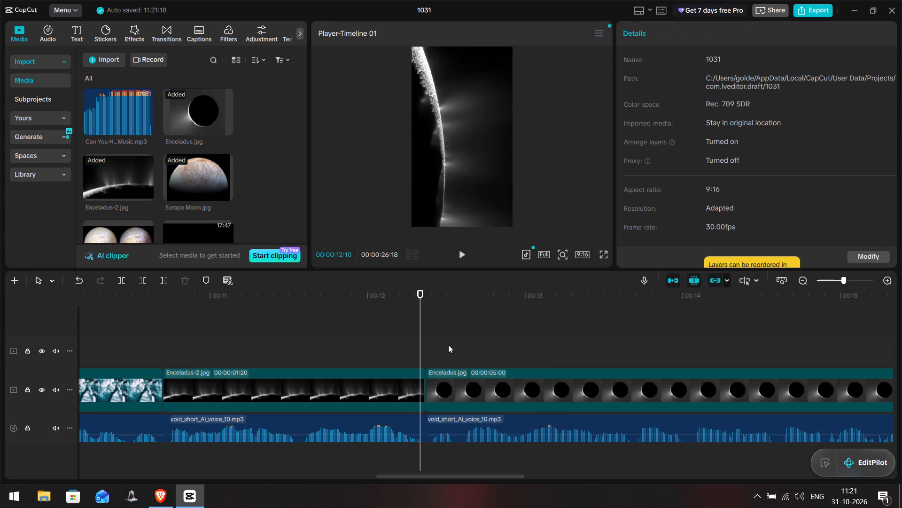
key(space)
key(space)
click(446, 156)
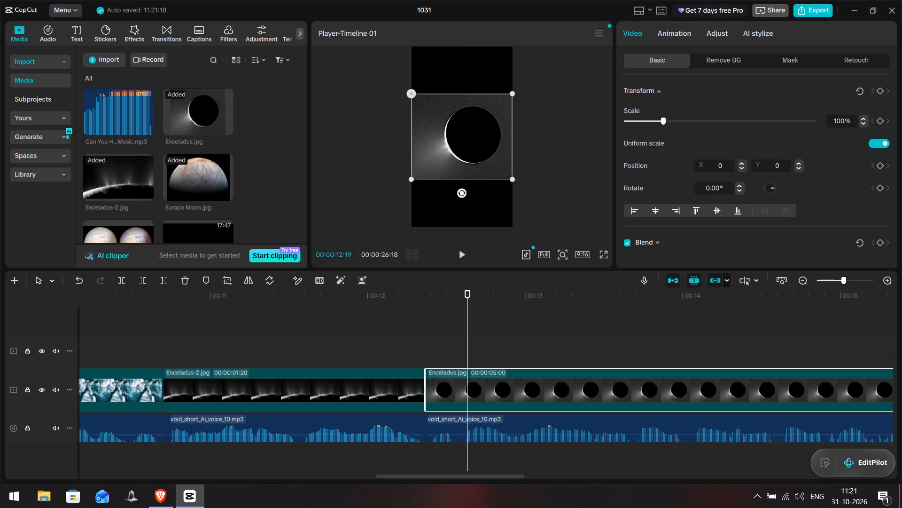
drag(459, 192, 413, 183)
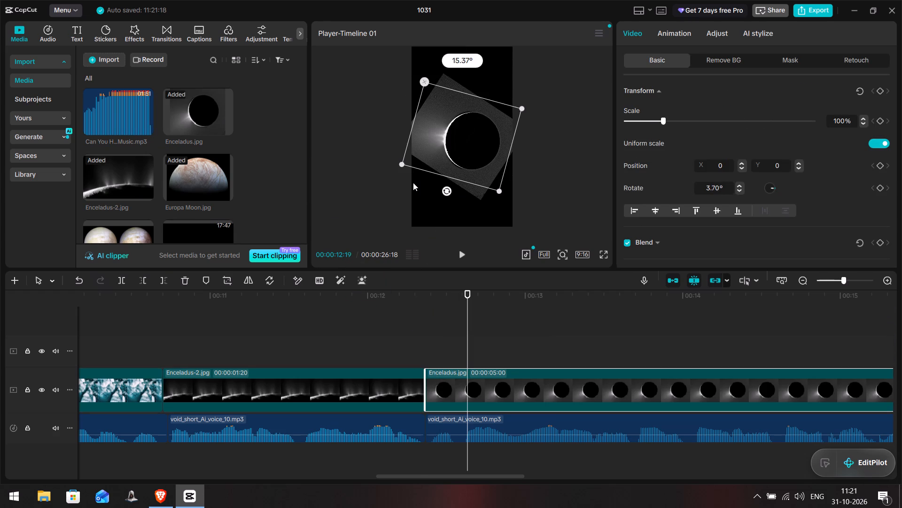
drag(413, 183, 399, 141)
click(401, 141)
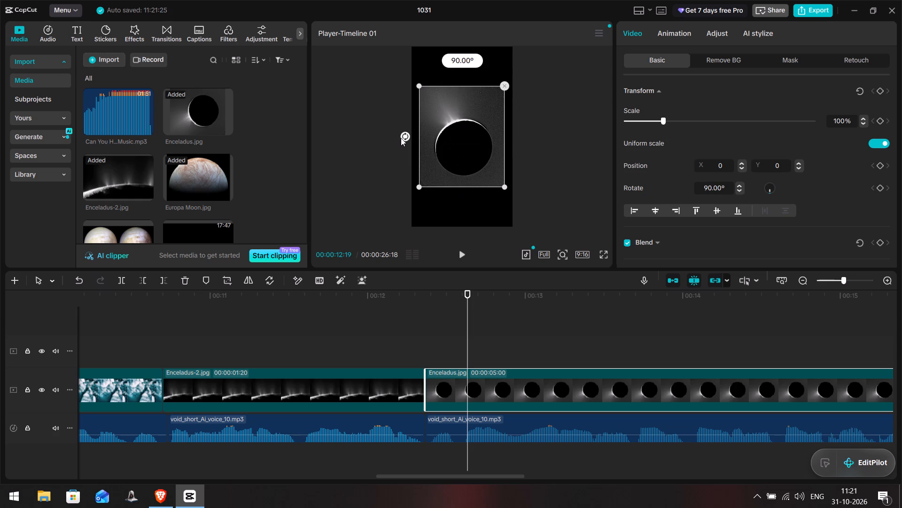
drag(505, 187, 549, 265)
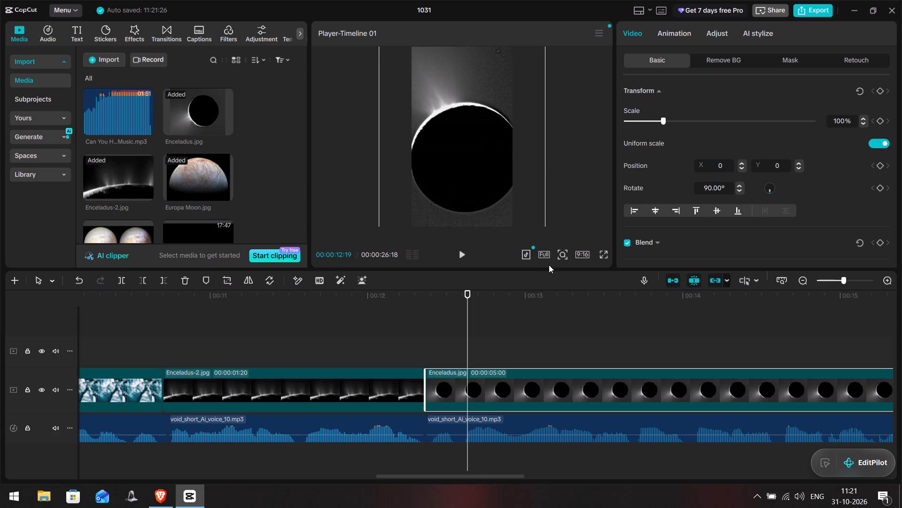
drag(549, 265, 549, 262)
Add a Transform keyframe at the very start of the Enceladus.jpg clip, at 00:00:12:11.
click(427, 349)
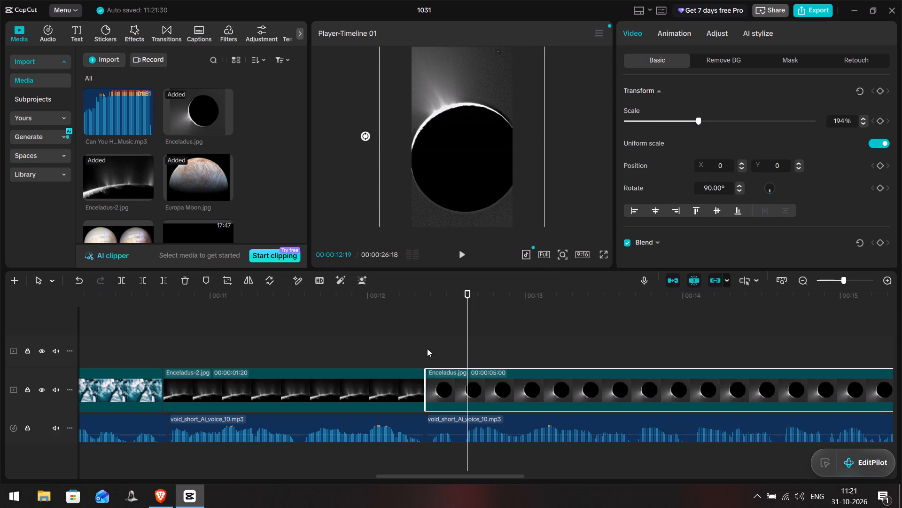
drag(467, 327, 441, 332)
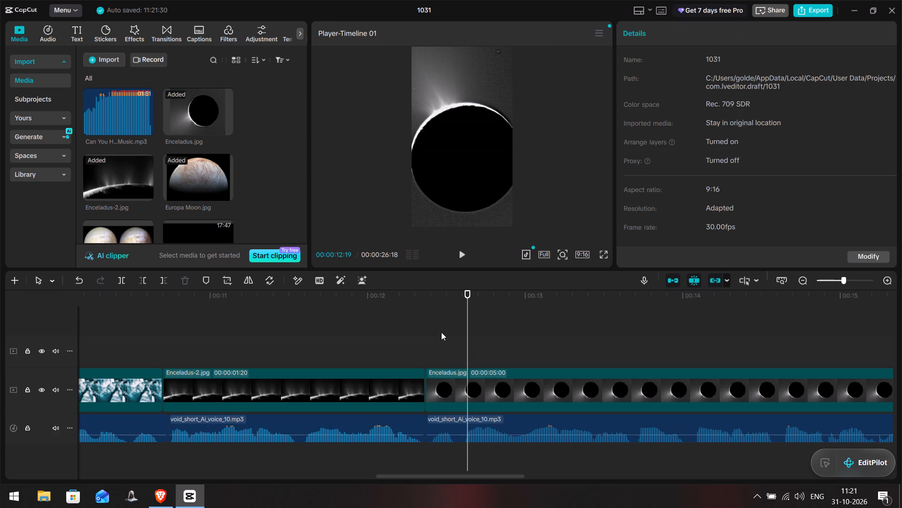
click(435, 304)
click(429, 319)
click(429, 316)
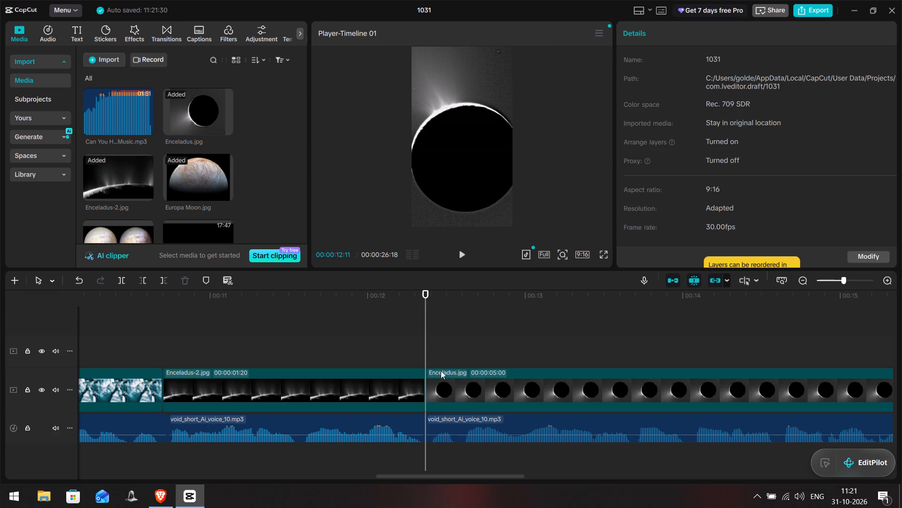
click(443, 381)
click(879, 96)
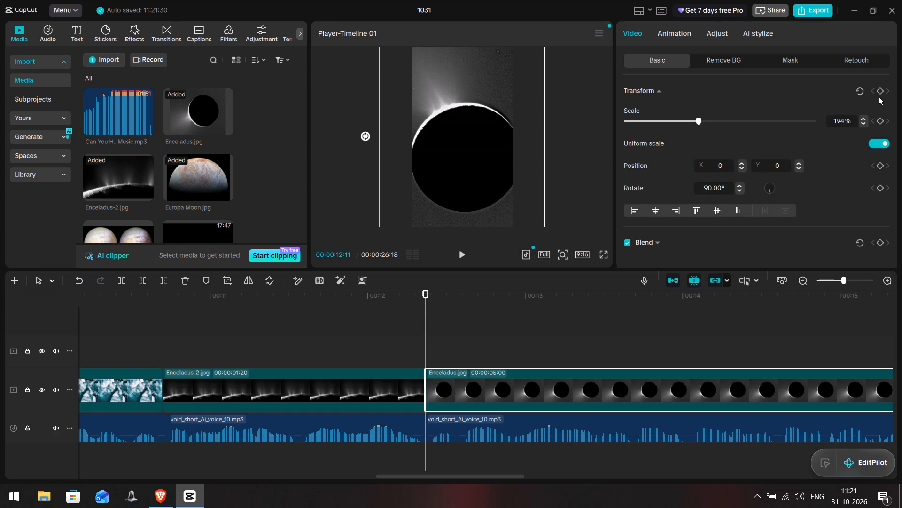
click(879, 94)
click(537, 310)
click(498, 334)
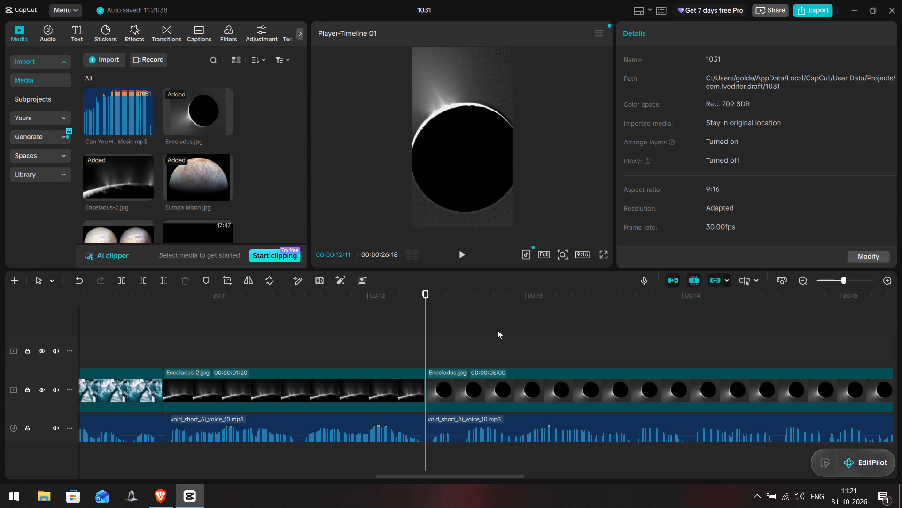
Listen to the voiceover under Enceladus.jpg to find the pause after its opening phrase, around 00:00:14:01.
click(504, 306)
key(space)
key(space)
key(space)
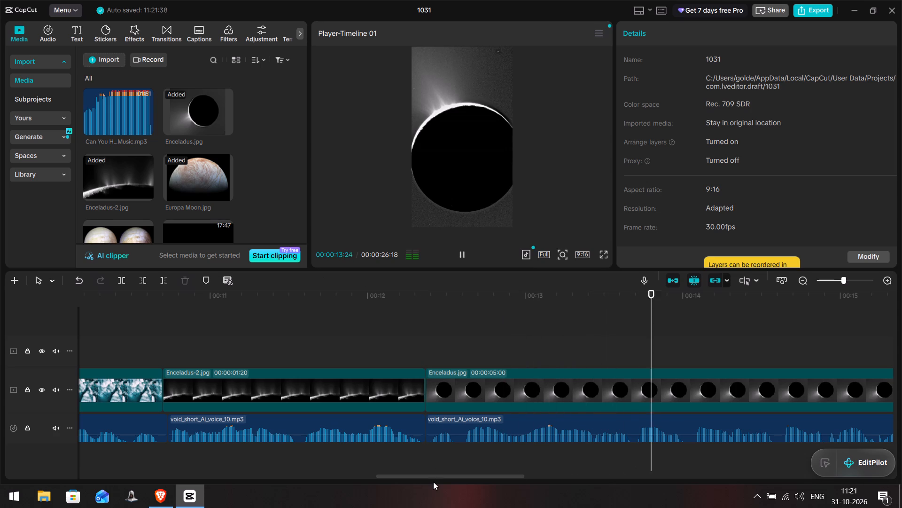
click(433, 482)
drag(443, 478, 483, 482)
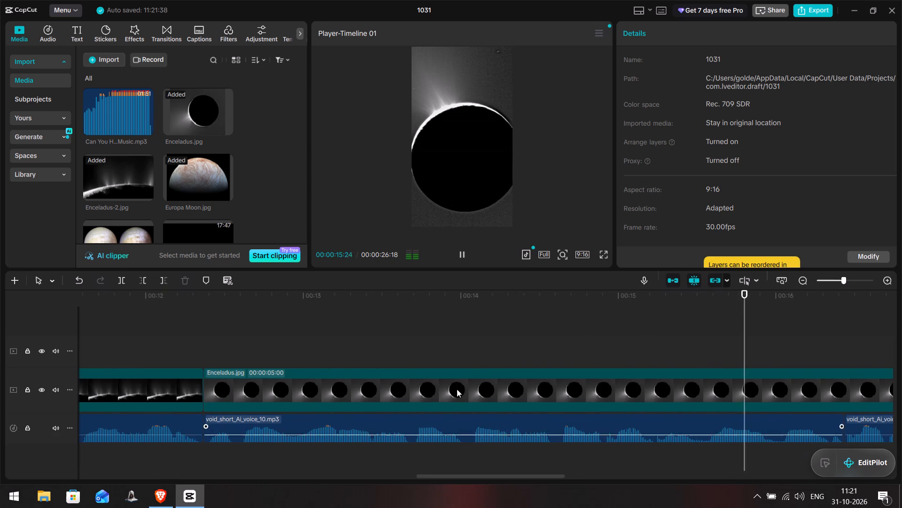
key(space)
click(353, 330)
key(space)
key(space)
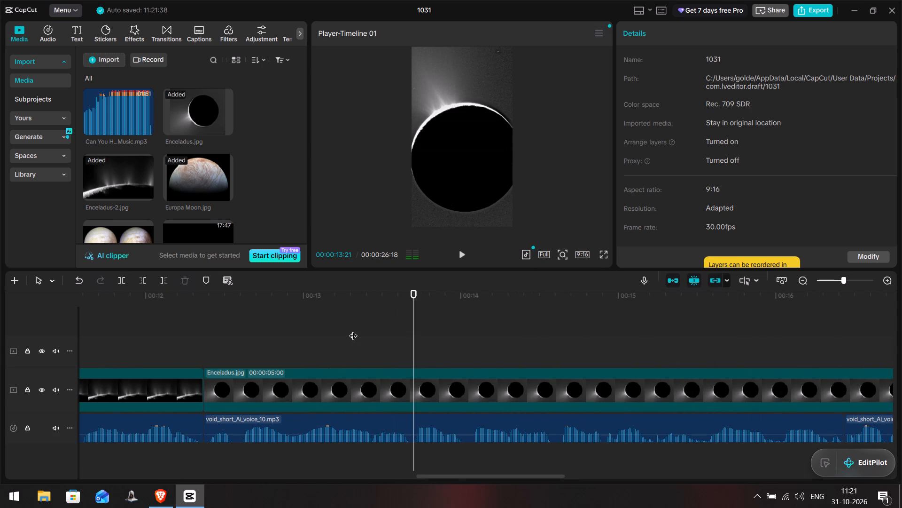
key(space)
key(space)
key(space)
click(408, 304)
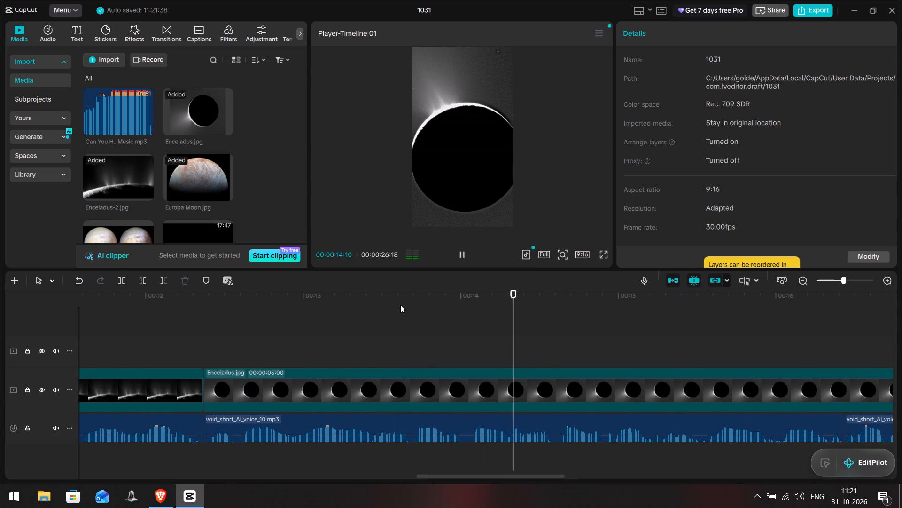
click(404, 299)
key(space)
key(space)
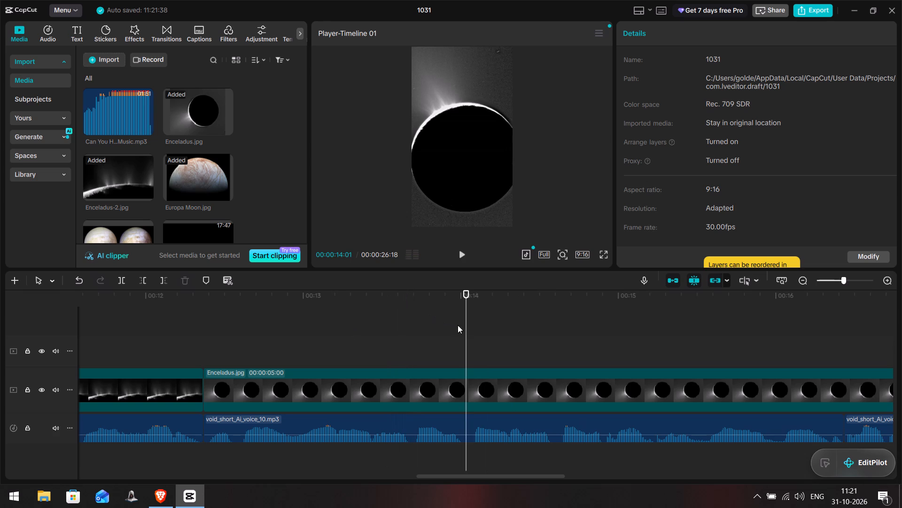
Add a second Transform keyframe to Enceladus.jpg at 00:00:14:01, with scale 475% and position about X 1105, Y -1560 on the bright plumes.
click(456, 385)
drag(465, 337, 463, 341)
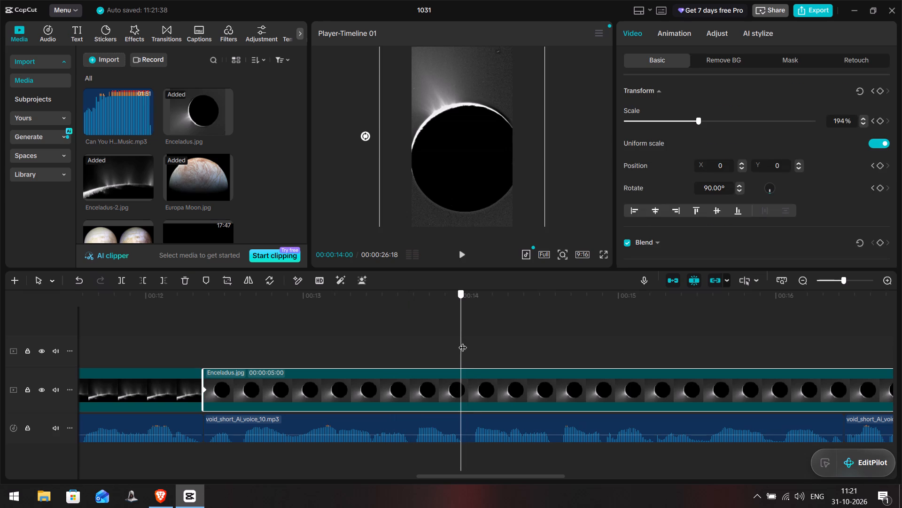
drag(463, 341, 464, 341)
click(881, 91)
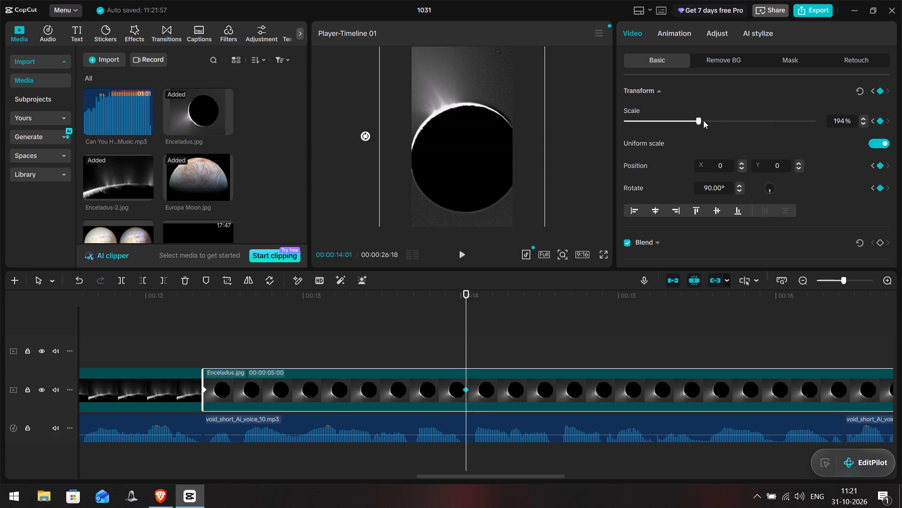
drag(699, 120, 725, 120)
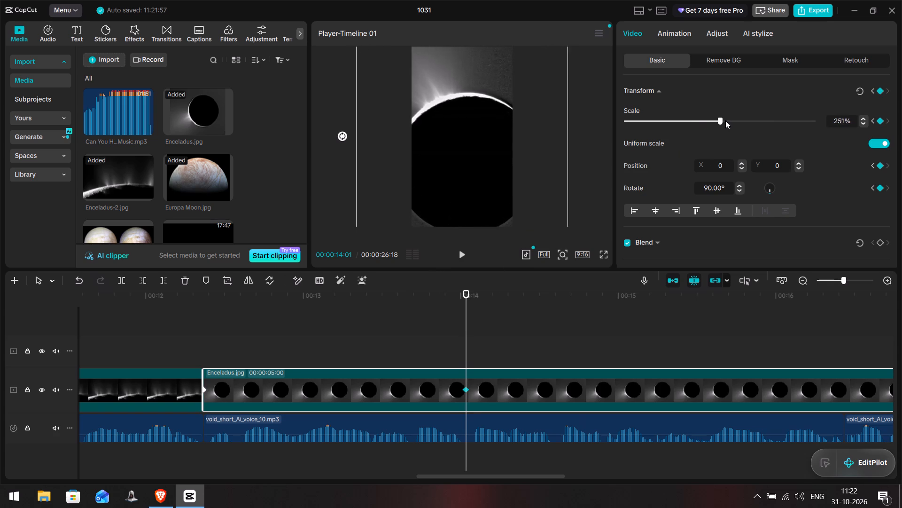
drag(725, 120, 774, 113)
drag(444, 105, 485, 146)
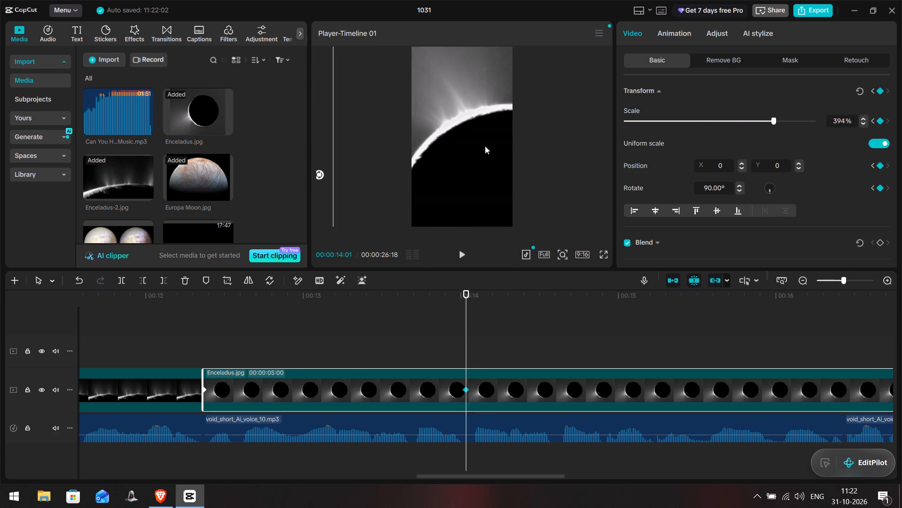
drag(485, 146, 488, 158)
drag(775, 120, 786, 120)
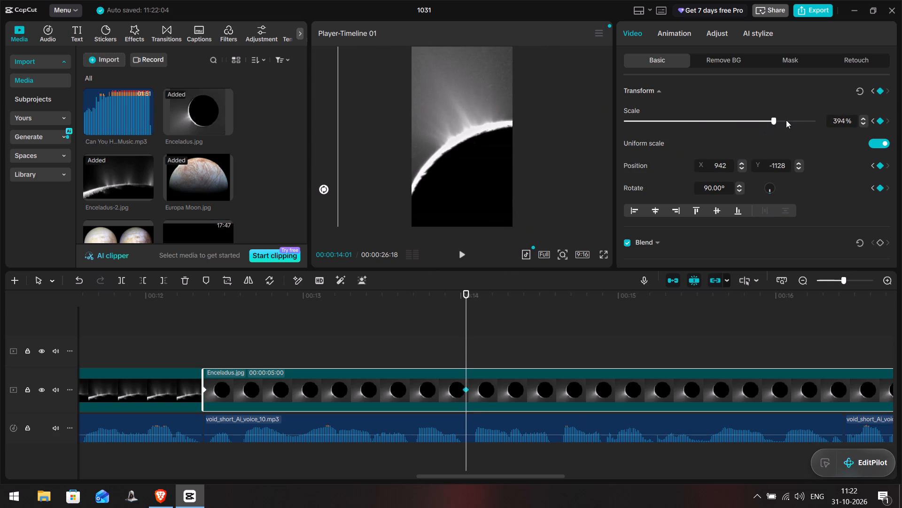
drag(786, 120, 806, 119)
drag(454, 151, 461, 171)
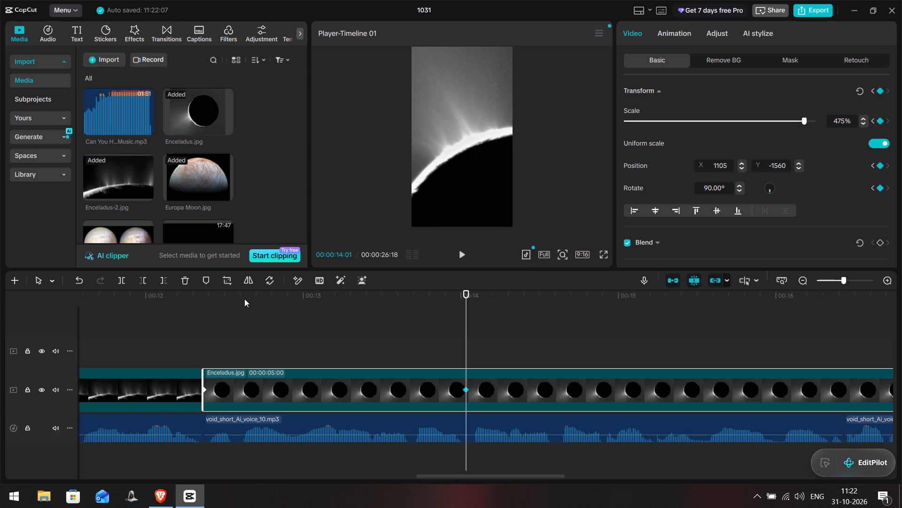
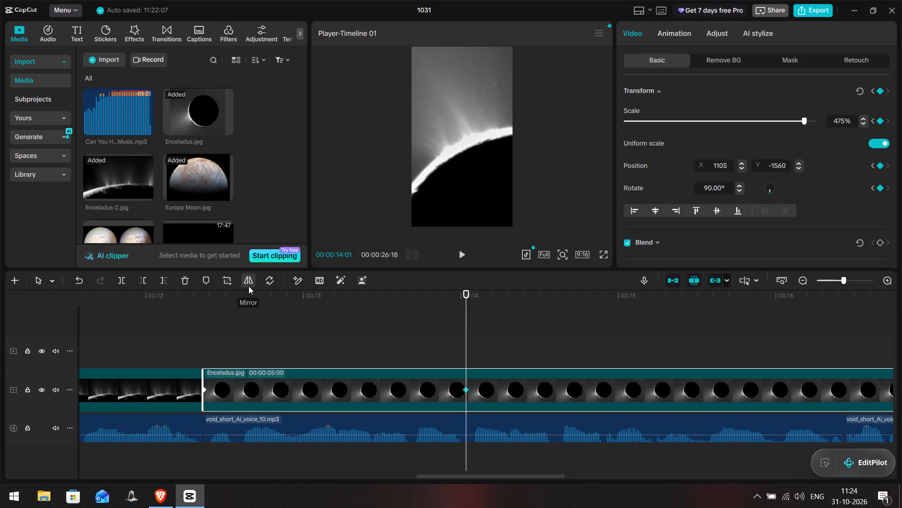
Play the Enceladus.jpg zoom from about 00:00:12:02 to check it against the voiceover.
click(174, 352)
key(space)
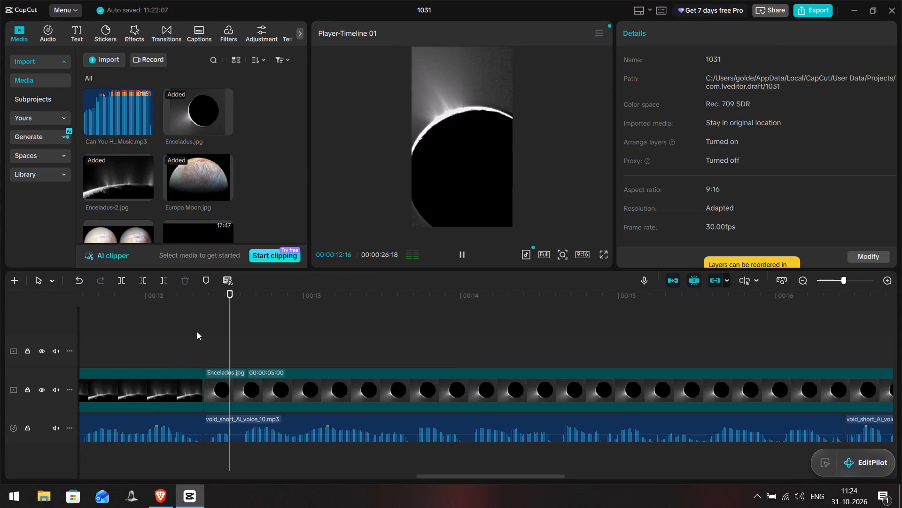
click(156, 307)
key(space)
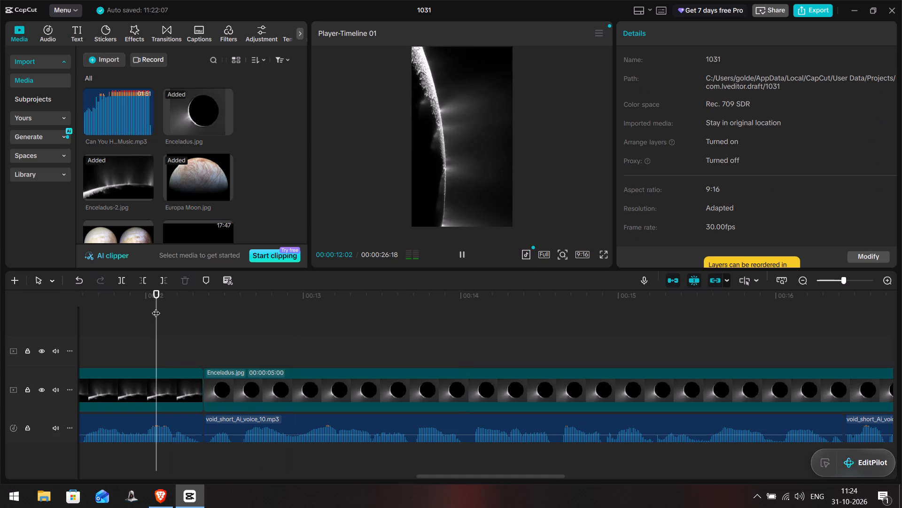
key(space)
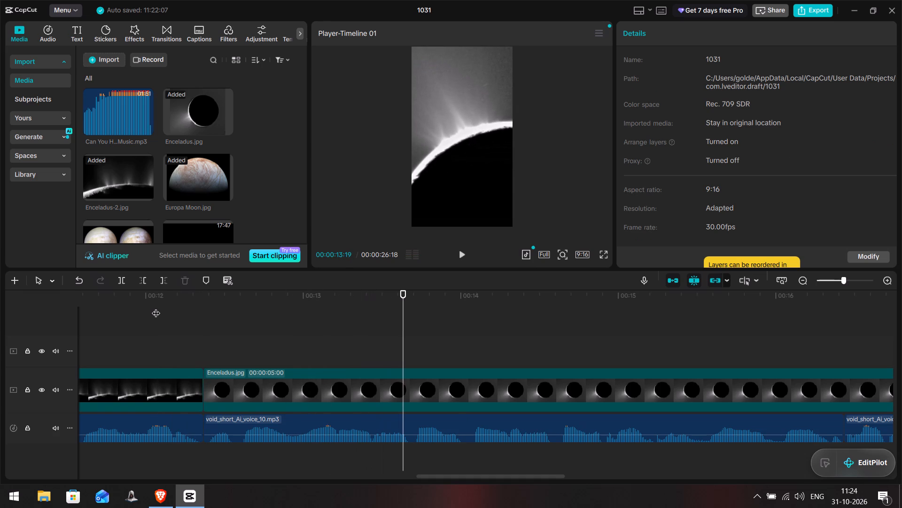
key(space)
key(space)
key(space)
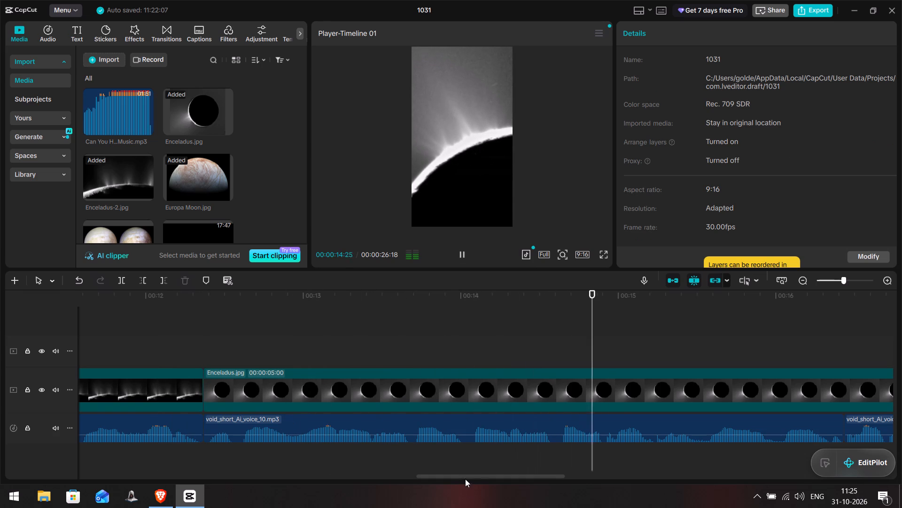
Trim the end of Enceladus.jpg to a duration of 00:00:04:02, near the cut between the two voiceover segments.
drag(463, 483, 491, 481)
drag(487, 476, 512, 474)
key(space)
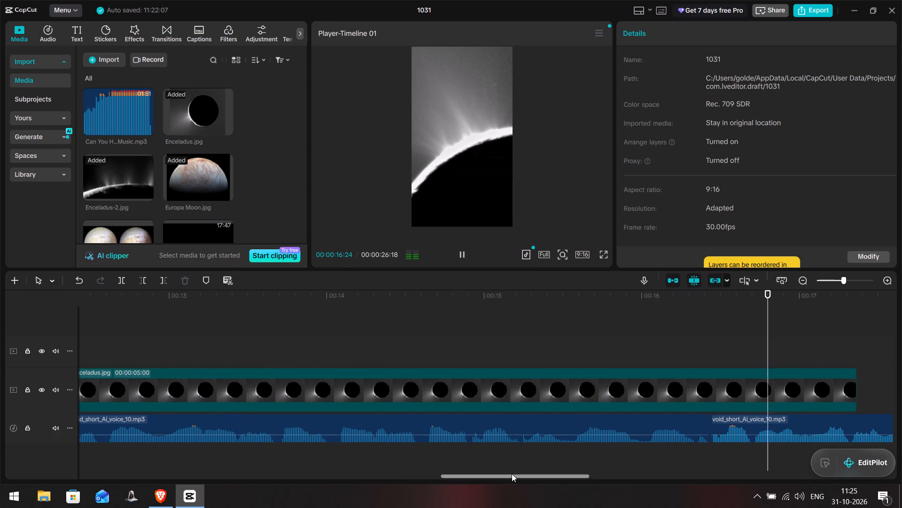
click(332, 326)
key(space)
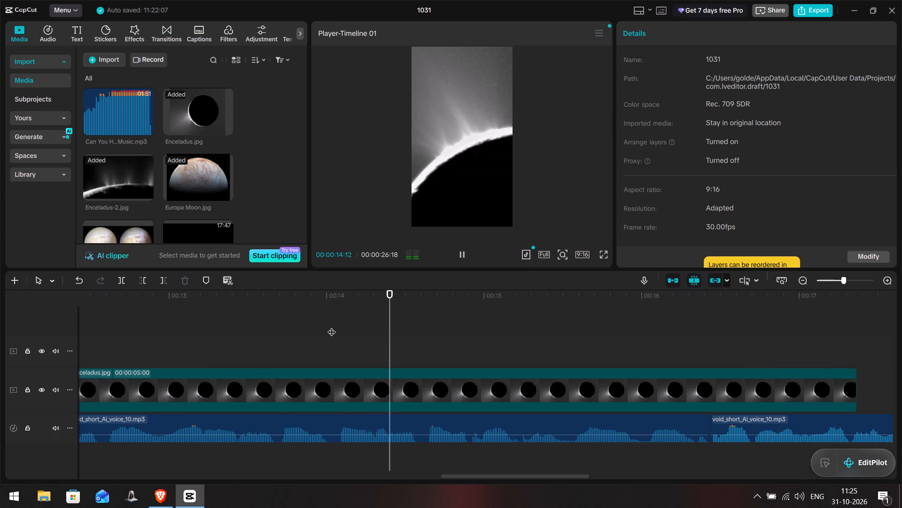
key(space)
key(space)
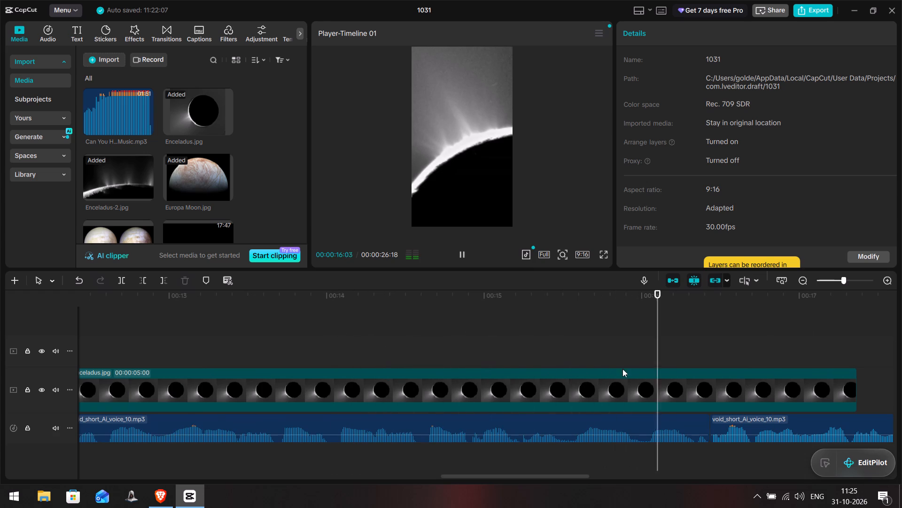
key(space)
click(822, 379)
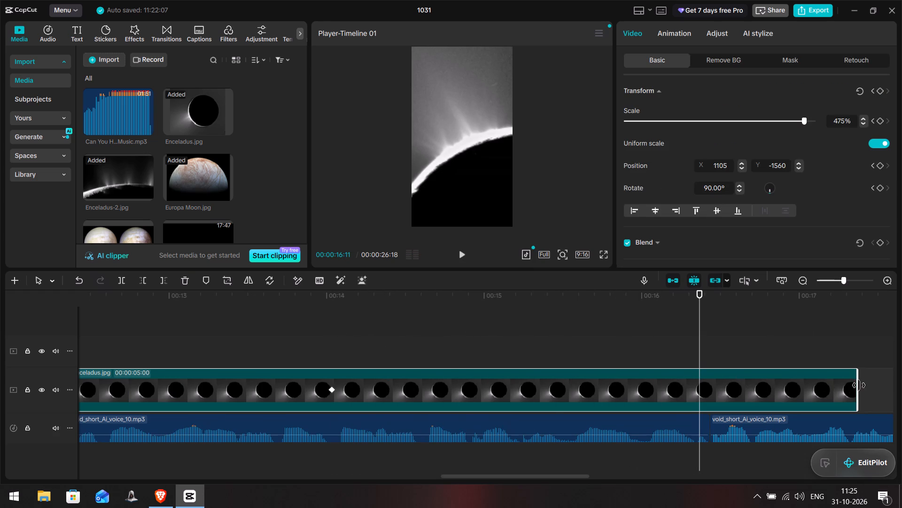
drag(859, 385, 708, 393)
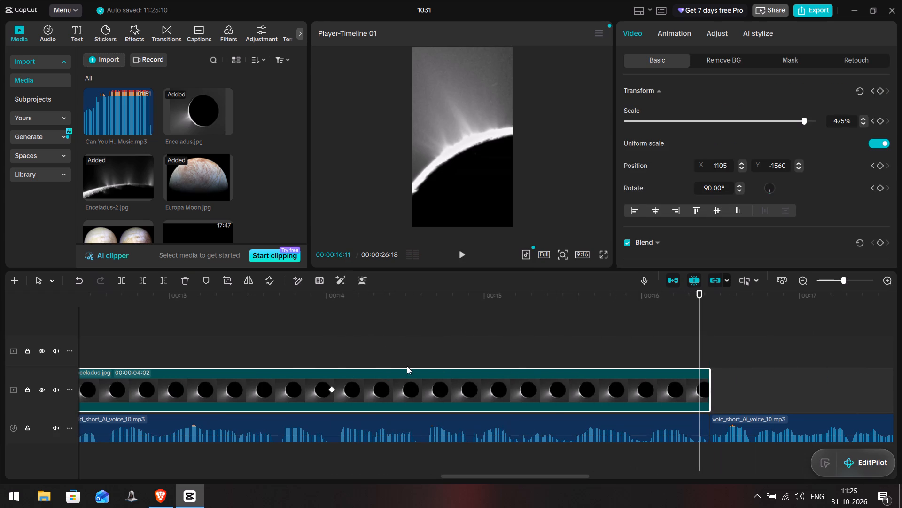
Listen to the voiceover around the zoom's end keyframe and park the playhead at 00:00:14:02 for the next visual.
click(298, 361)
key(space)
key(space)
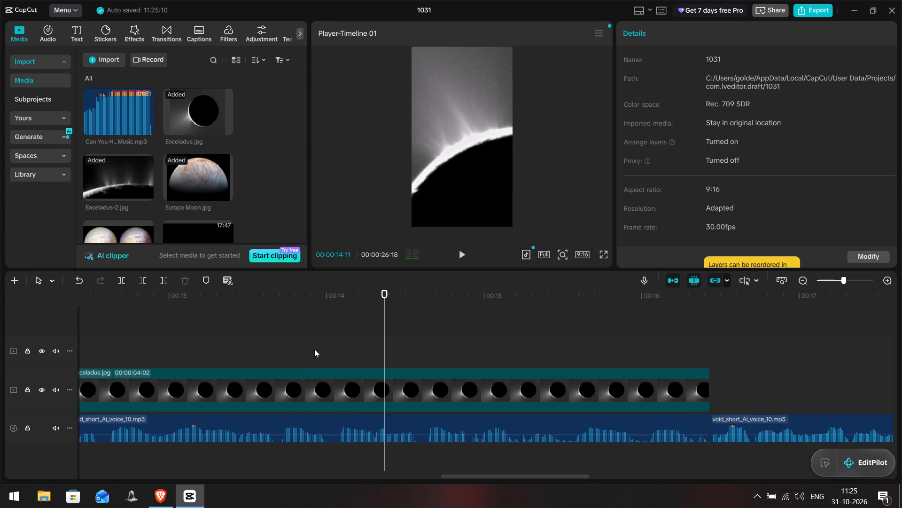
click(316, 348)
drag(319, 347, 332, 347)
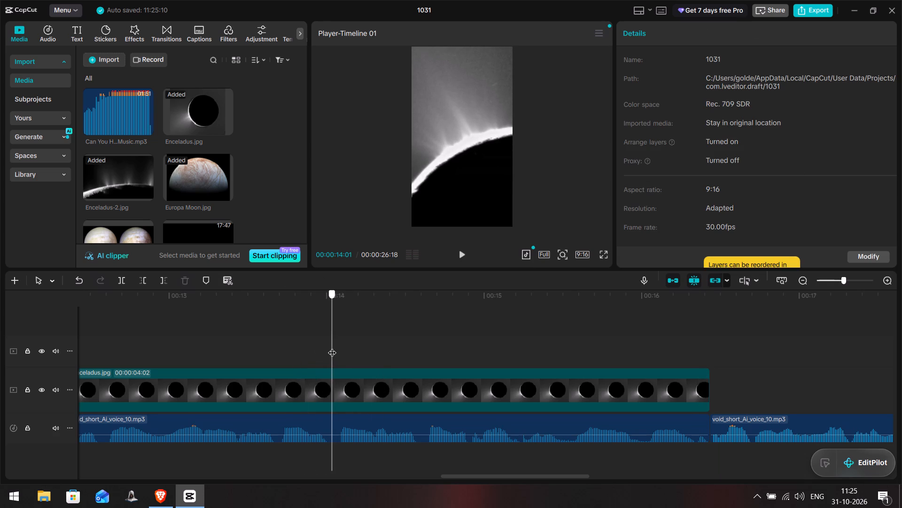
click(368, 384)
click(289, 320)
click(353, 338)
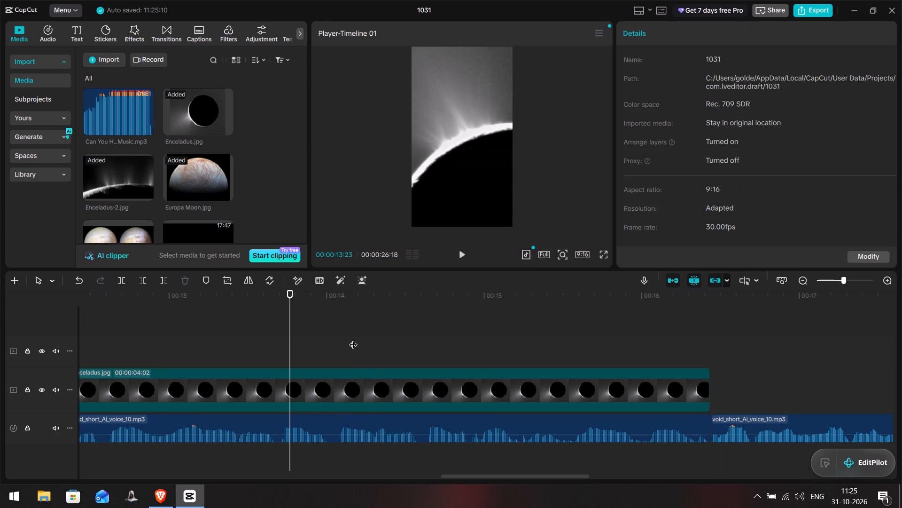
drag(353, 339, 342, 345)
key(space)
key(space)
click(342, 348)
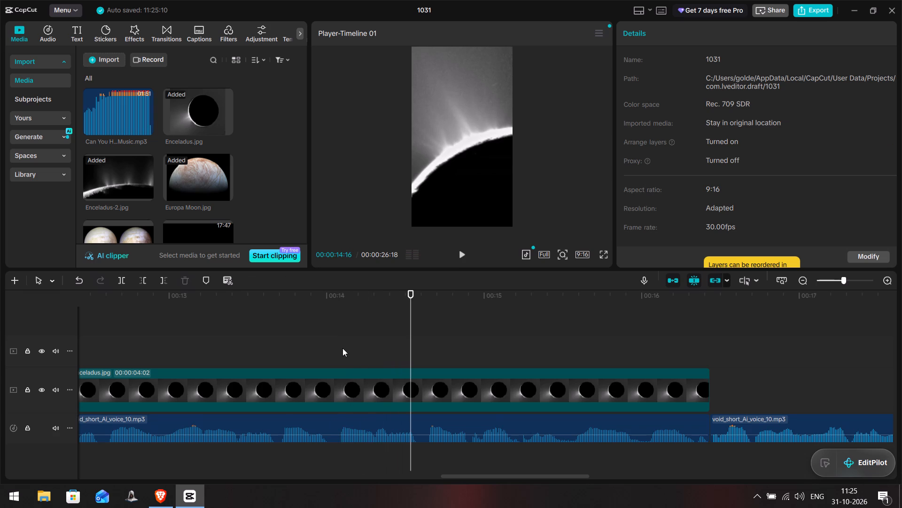
drag(342, 348, 337, 342)
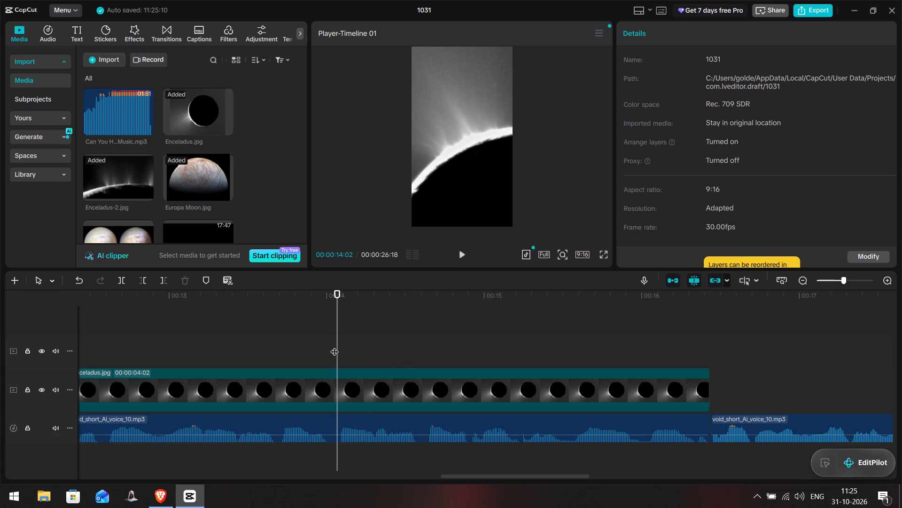
Switch to Brave, close the old image tabs, and run an image search for "spacecraft png".
click(162, 500)
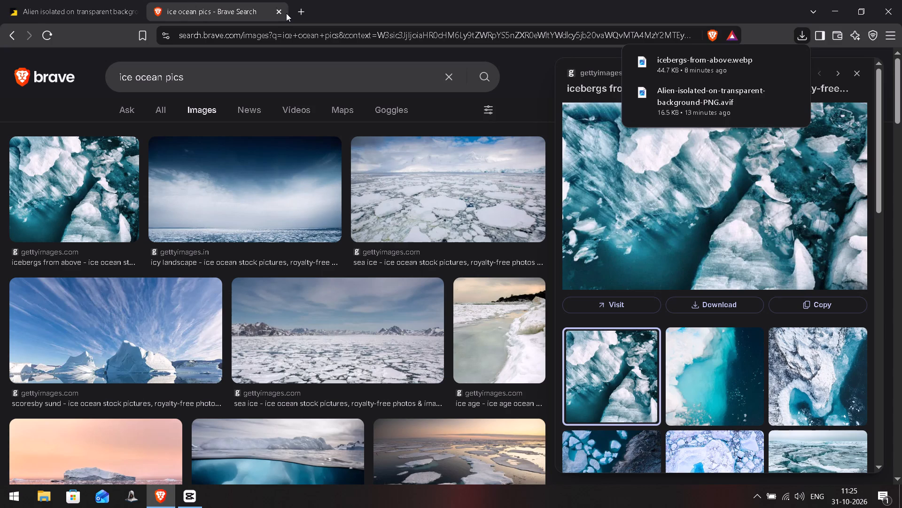
click(279, 12)
click(161, 10)
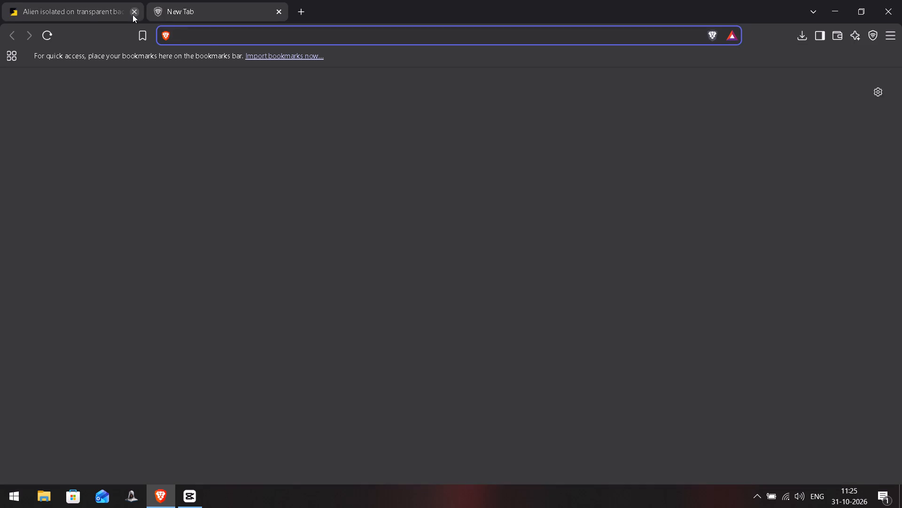
click(132, 15)
text(spacecraft [p)
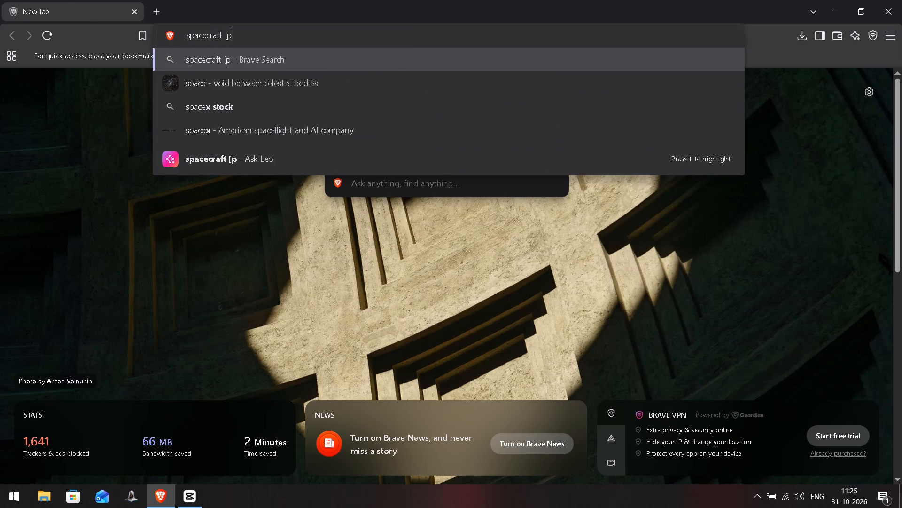
key(BackSpace)
key(BackSpace)
text(png t)
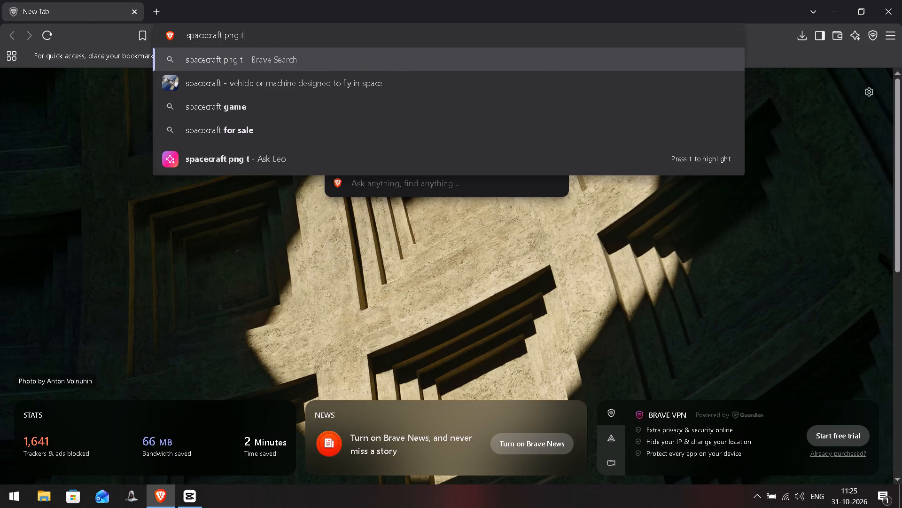
key(BackSpace)
key(Return)
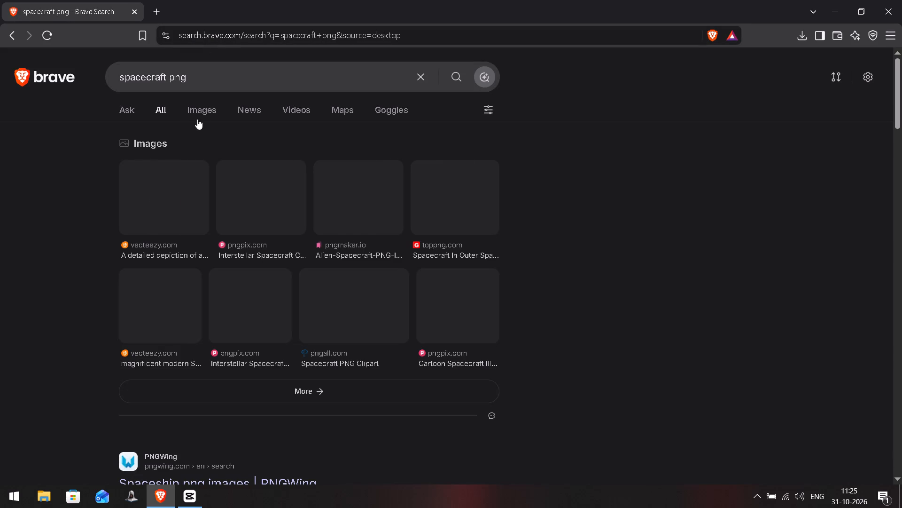
click(201, 111)
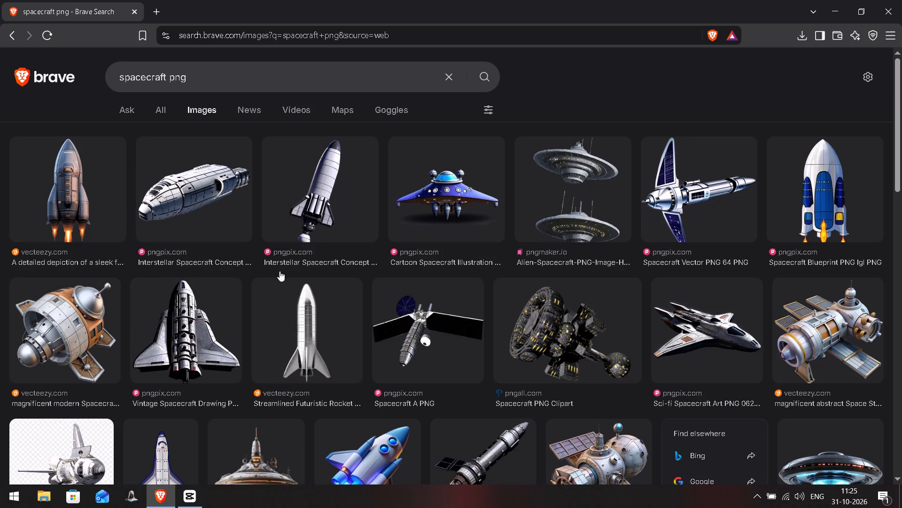
Save the pngpix.com "Interstellar Spacecraft Concept PNG 06292024" rocket image as a WEBP file in the Raw Clips folder.
click(288, 222)
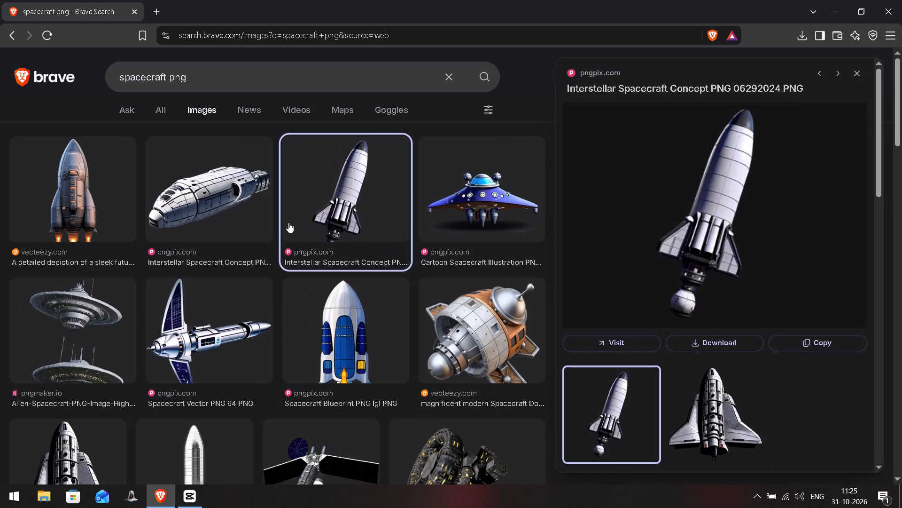
right_click(714, 207)
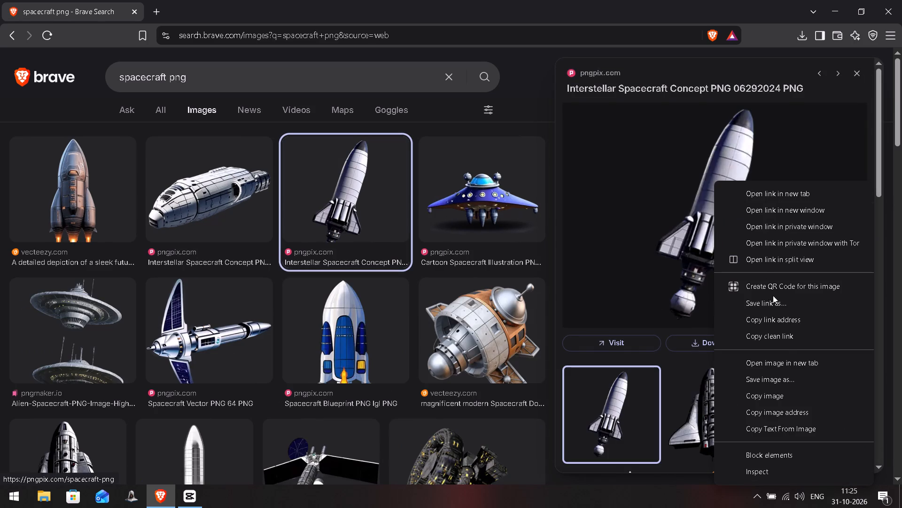
click(682, 246)
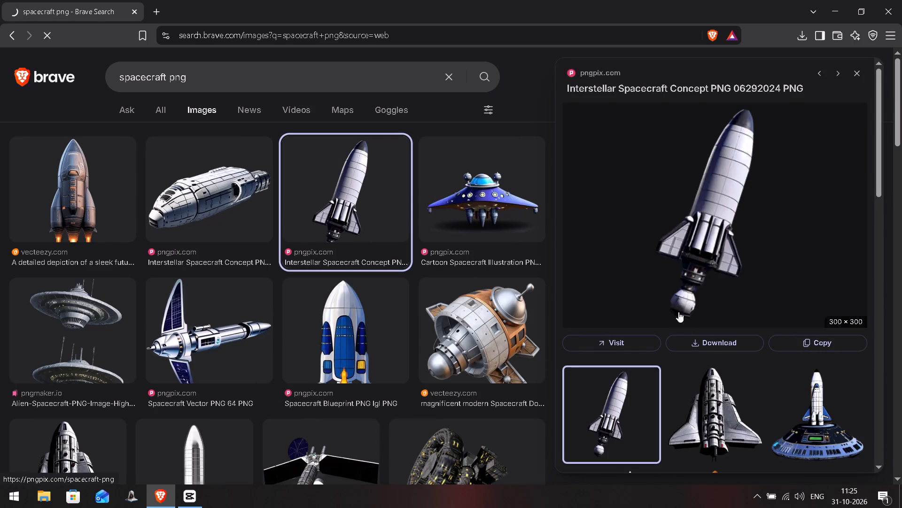
click(714, 341)
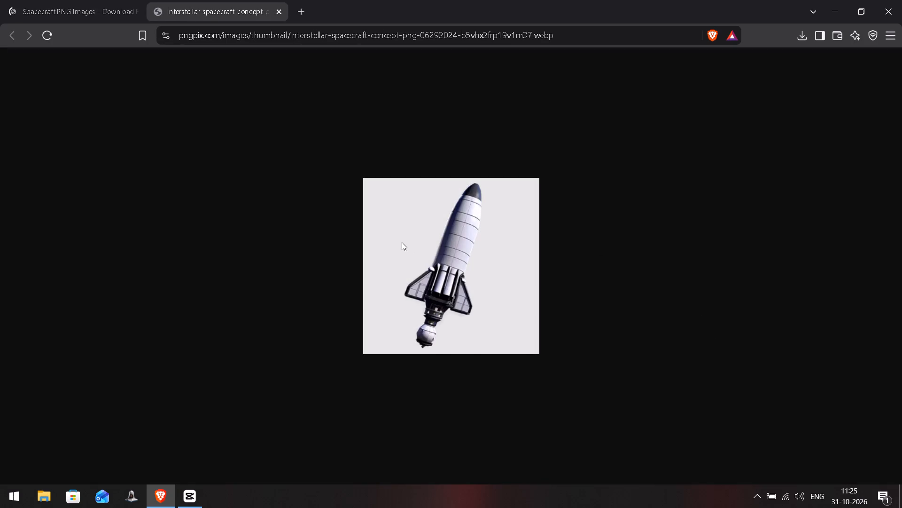
right_click(402, 242)
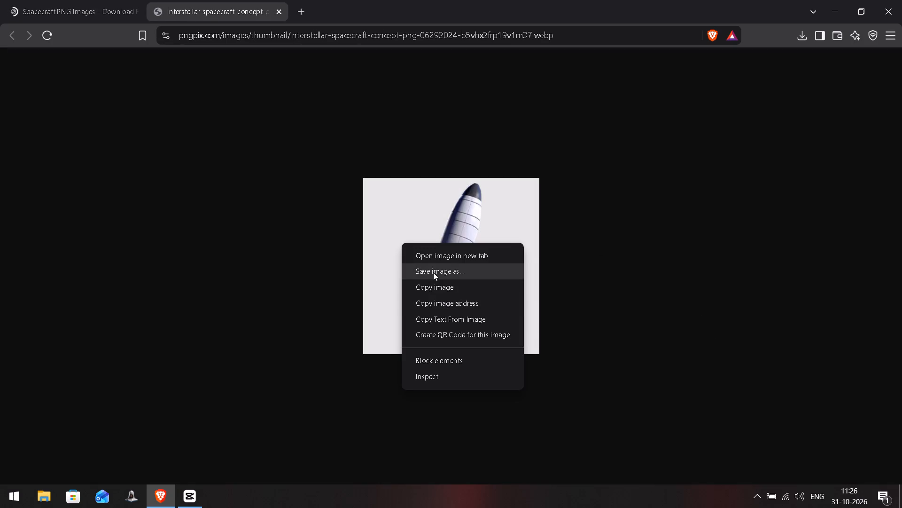
click(433, 272)
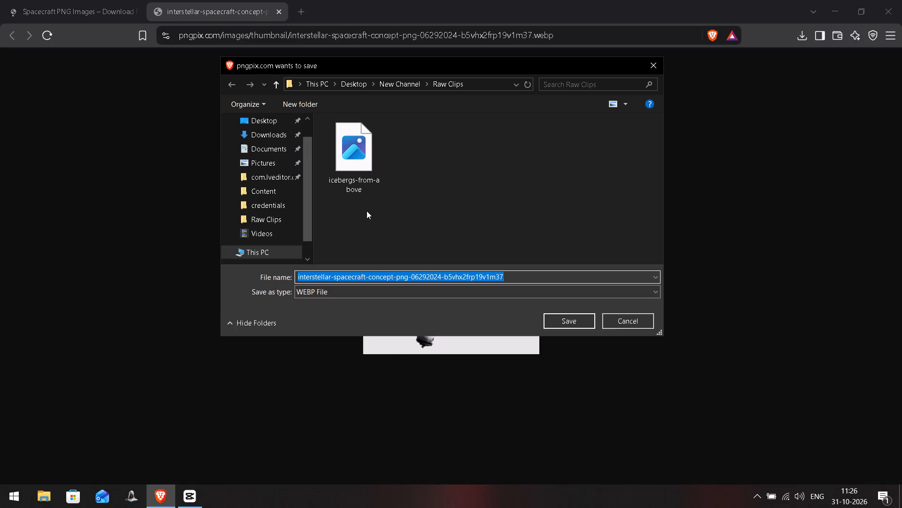
click(573, 319)
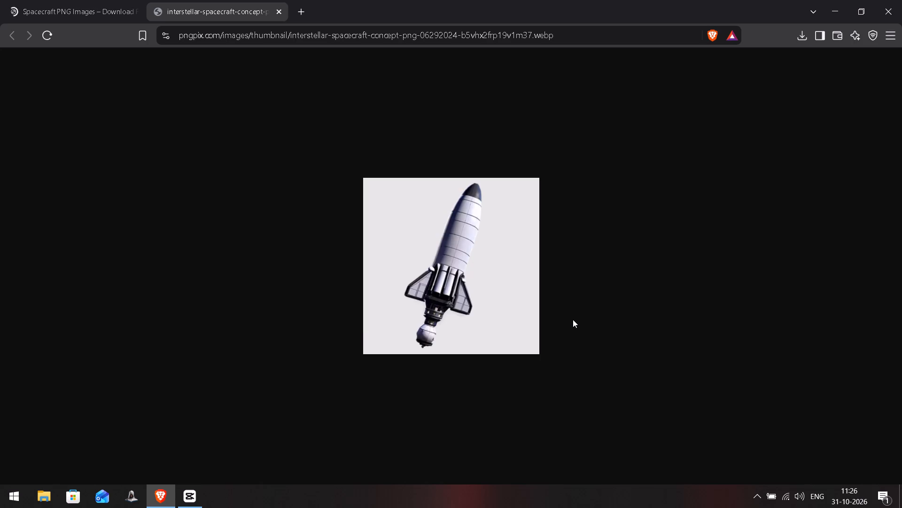
Switch back to CapCut and import the interstellar-spacecraft-concept image from the Raw Clips folder into the project media.
click(197, 498)
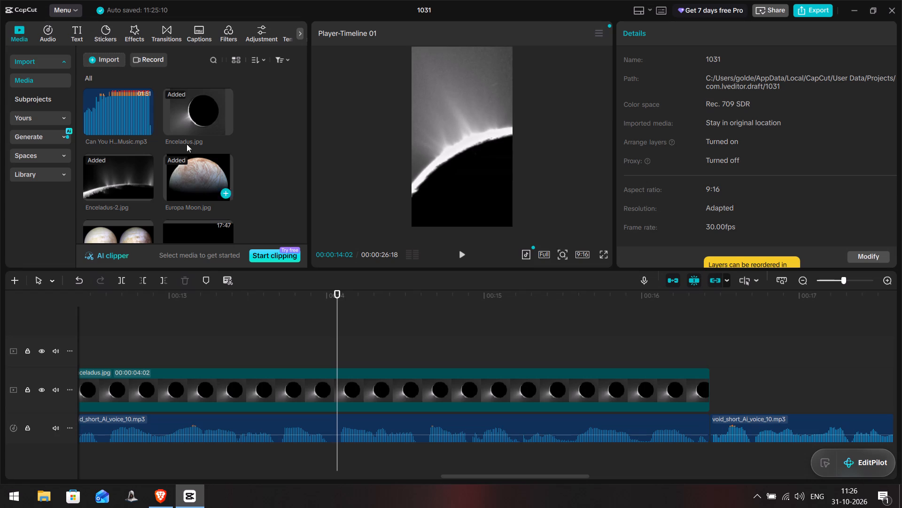
click(106, 62)
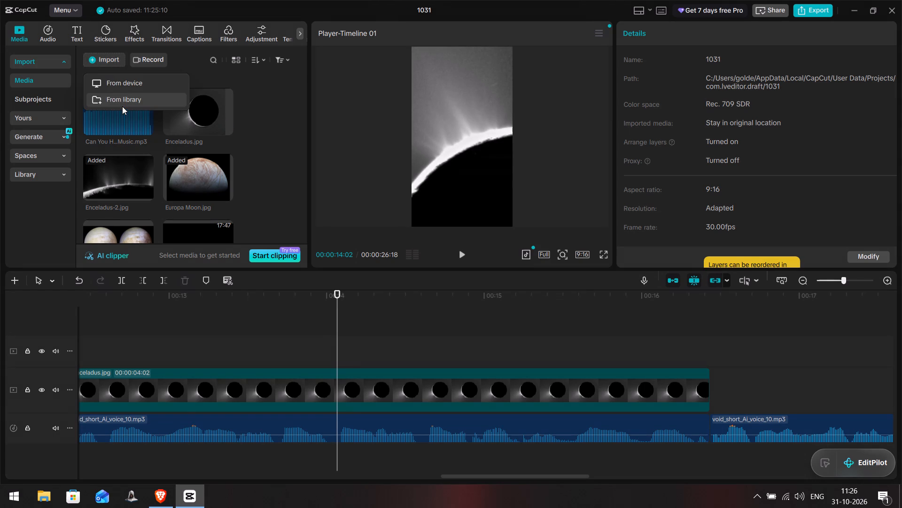
click(120, 81)
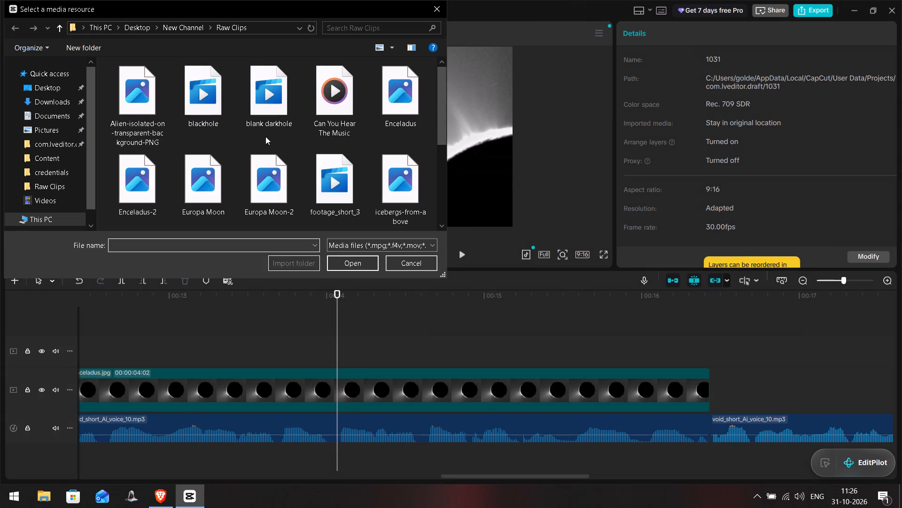
scroll(333, 174, down, 2)
scroll(351, 175, up, 2)
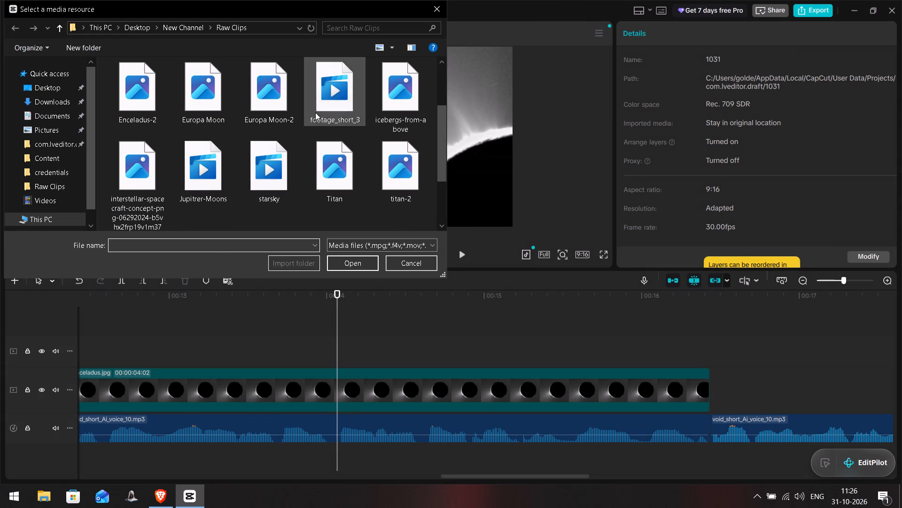
click(122, 216)
click(350, 269)
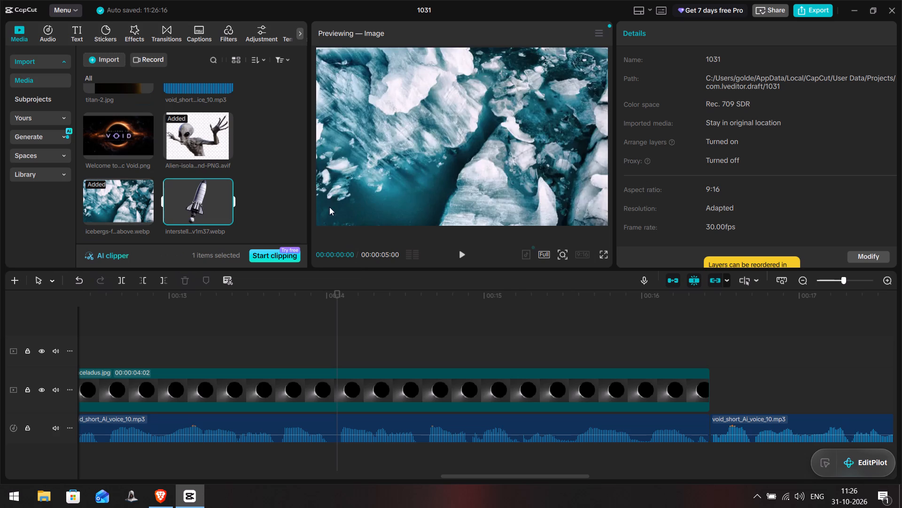
Place the spacecraft image on the overlay track above Enceladus.jpg, starting at 00:00:14:02.
drag(180, 196, 366, 338)
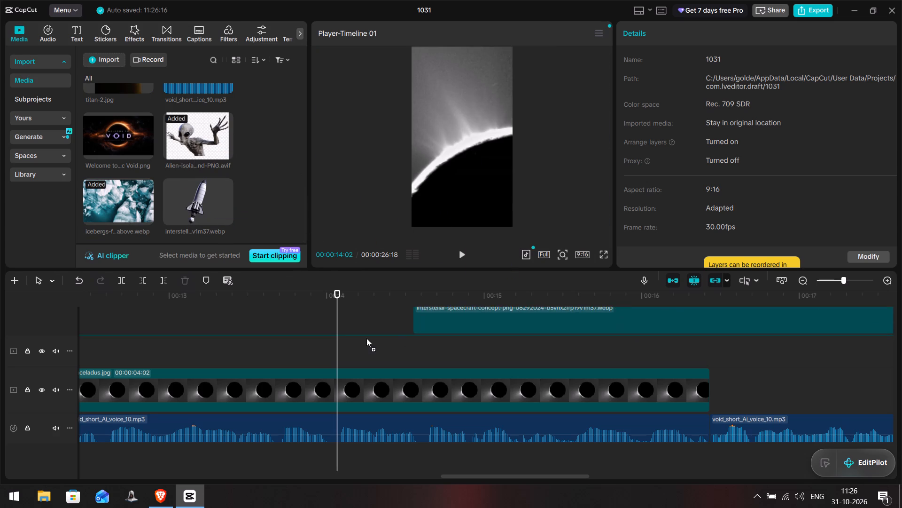
drag(366, 338, 335, 356)
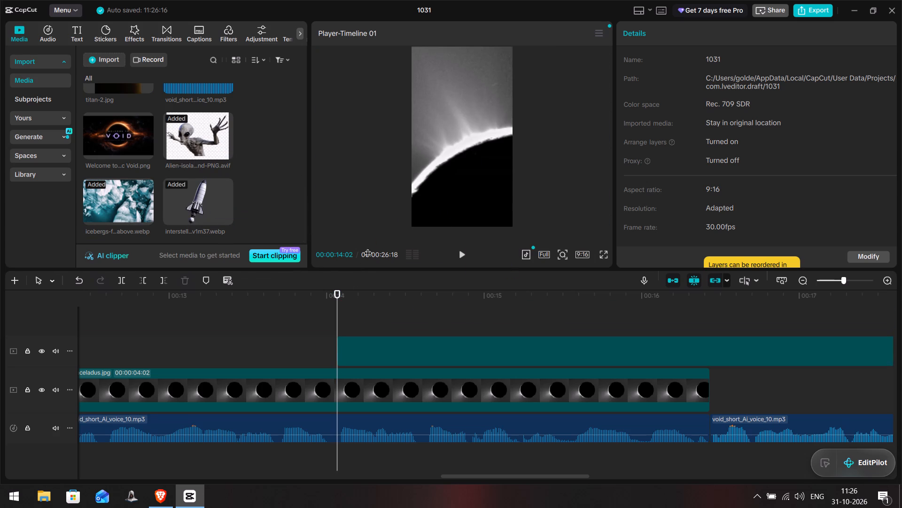
Scale the spacecraft overlay down to 28% and place it in the frame's lower-left corner at X -779, Y -1516.
drag(512, 188, 481, 164)
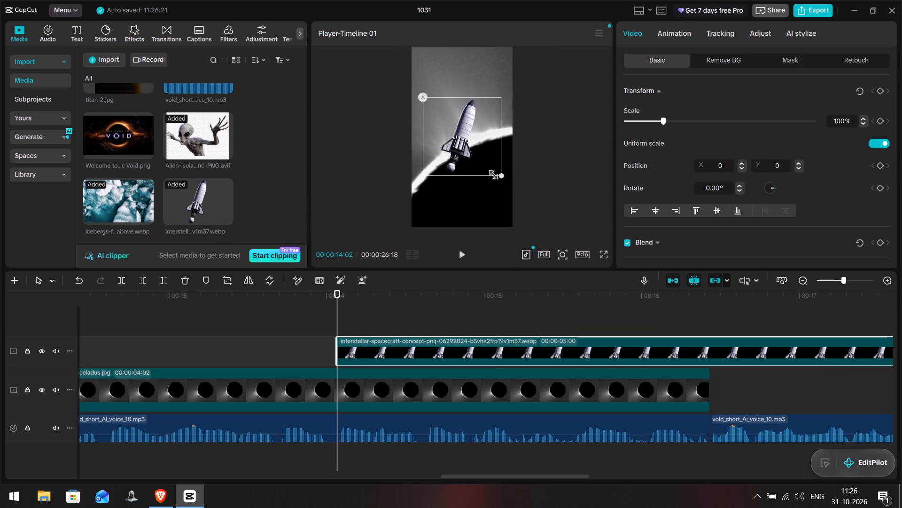
drag(481, 164, 468, 132)
drag(466, 135, 428, 190)
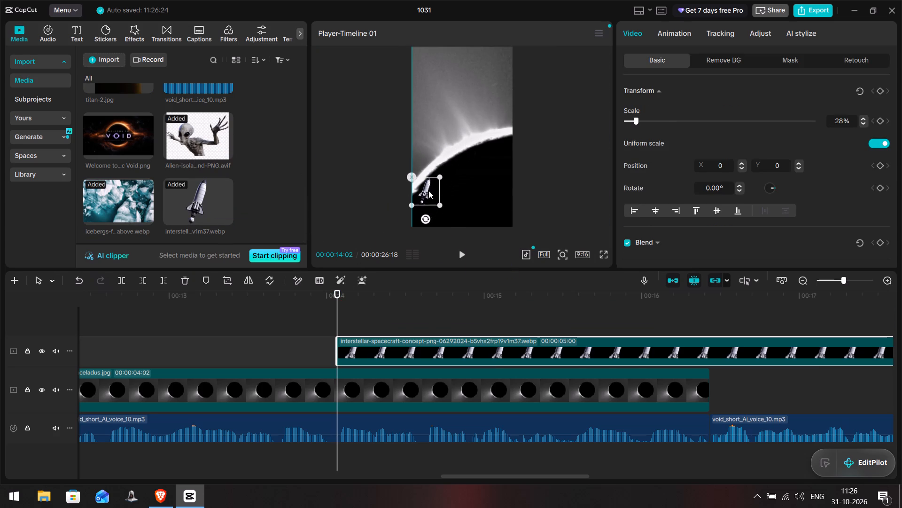
drag(428, 190, 428, 206)
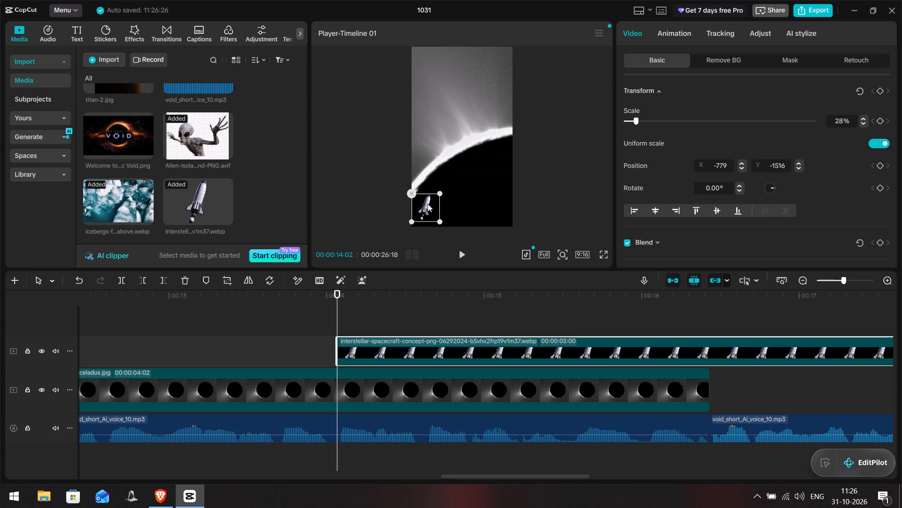
Split the spacecraft clip at 00:00:16:13, where Enceladus.jpg ends, and delete the remainder.
click(723, 343)
click(712, 313)
drag(712, 313, 708, 317)
click(728, 350)
key(ctrl+b)
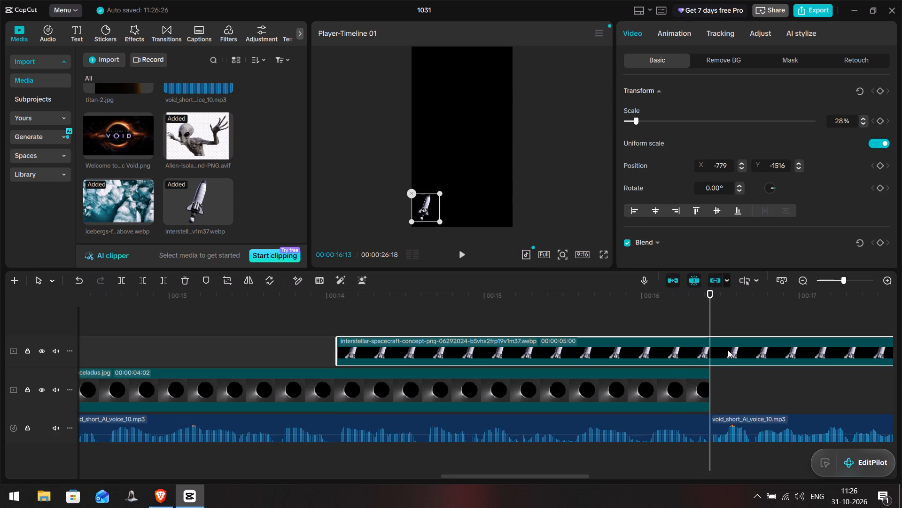
click(729, 348)
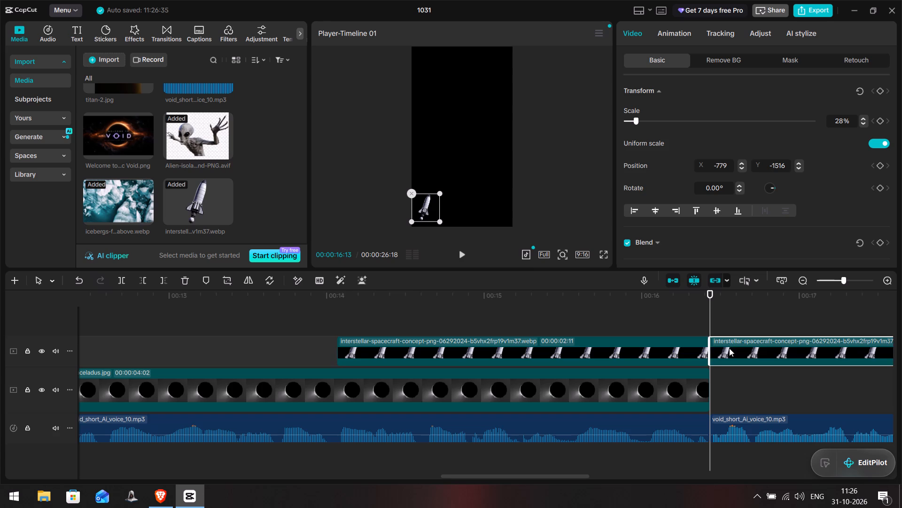
key(Delete)
Add a transform keyframe to the spacecraft clip at its start, 00:00:14:02.
click(402, 357)
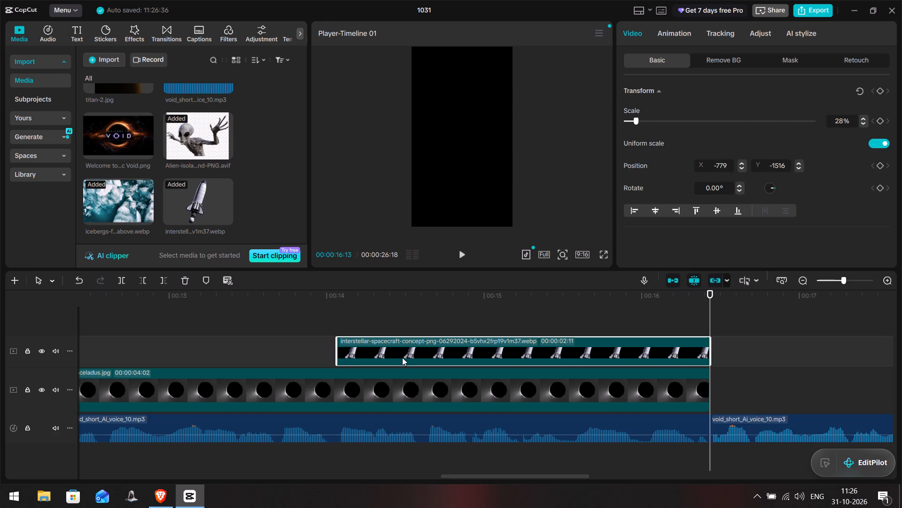
click(343, 322)
click(343, 322)
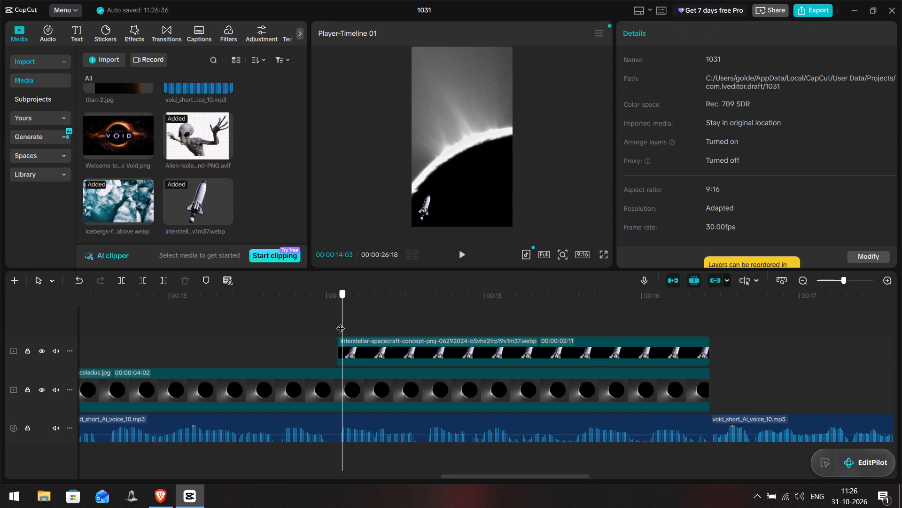
click(347, 347)
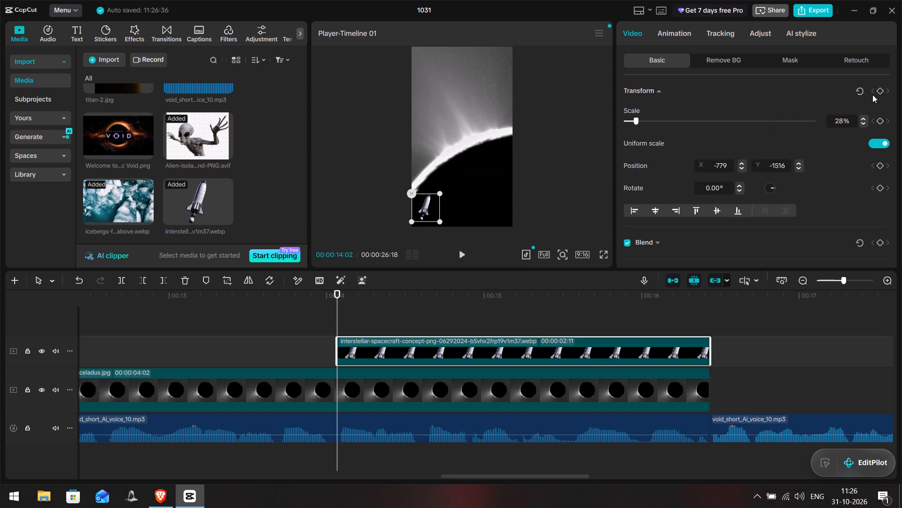
click(884, 88)
click(884, 91)
click(883, 91)
Add a transform keyframe to the spacecraft at 00:00:16:11 and move it into the frame's upper-right corner at X 779, Y 1504.
click(674, 312)
drag(674, 312, 698, 314)
click(675, 342)
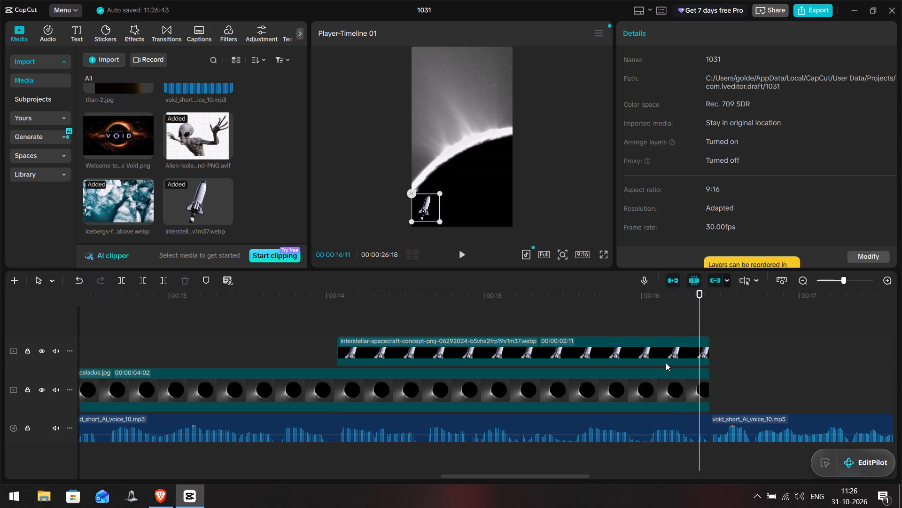
click(880, 95)
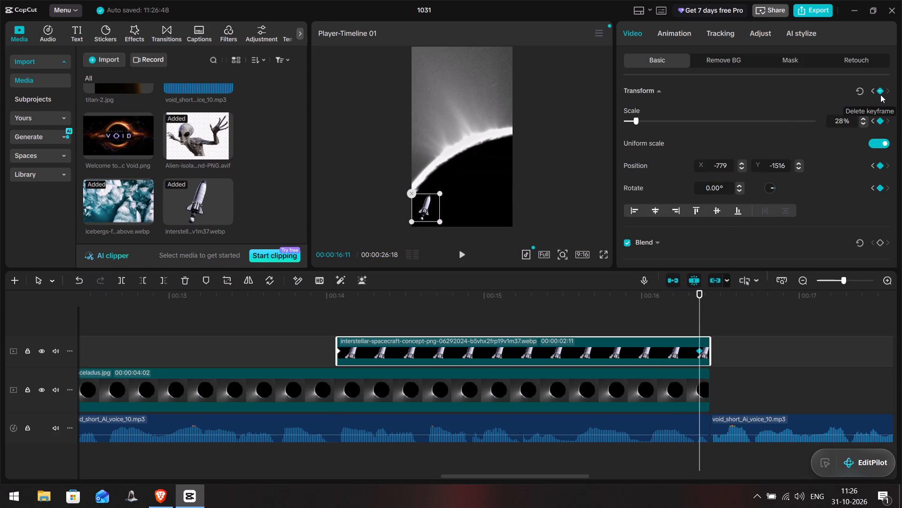
drag(424, 205, 443, 176)
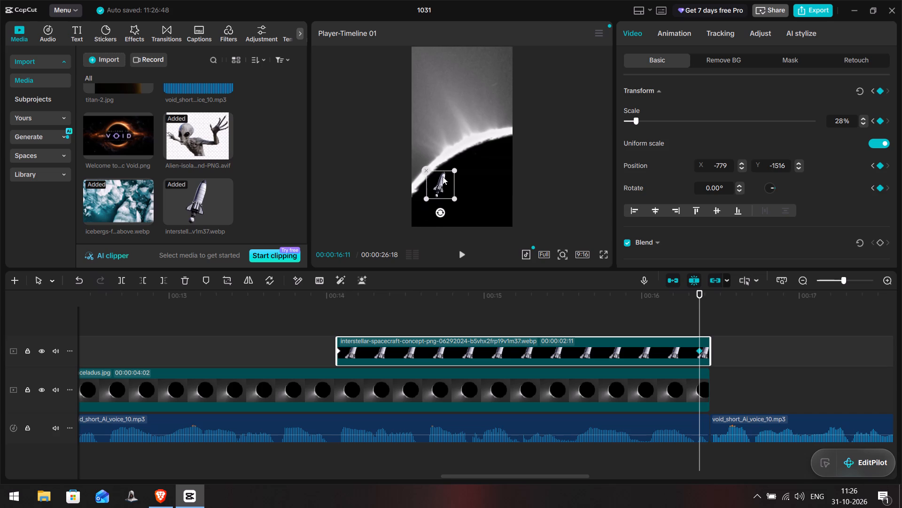
drag(443, 176, 492, 118)
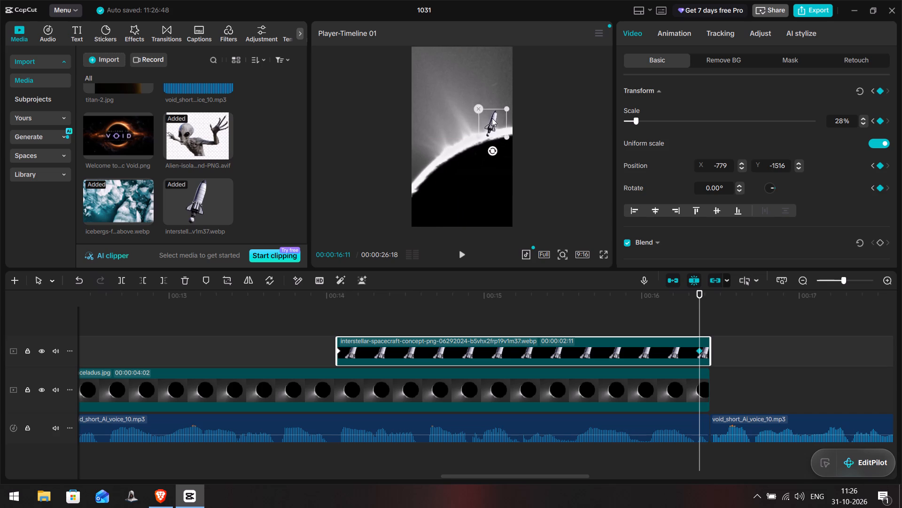
drag(492, 118, 498, 55)
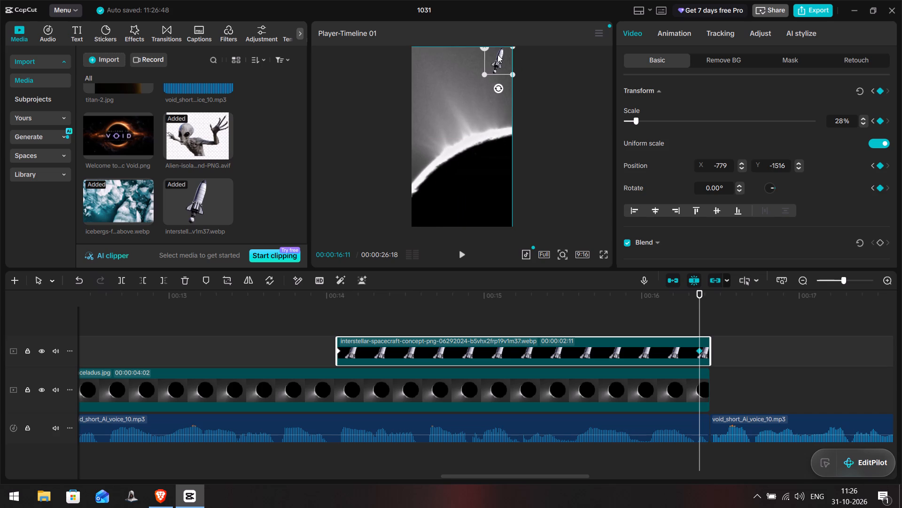
drag(498, 55, 500, 63)
Enlarge the spacecraft to just over 53% at this keyframe, shift it partly out of frame to X 1017, Y 2043, and preview the motion.
drag(513, 83, 546, 124)
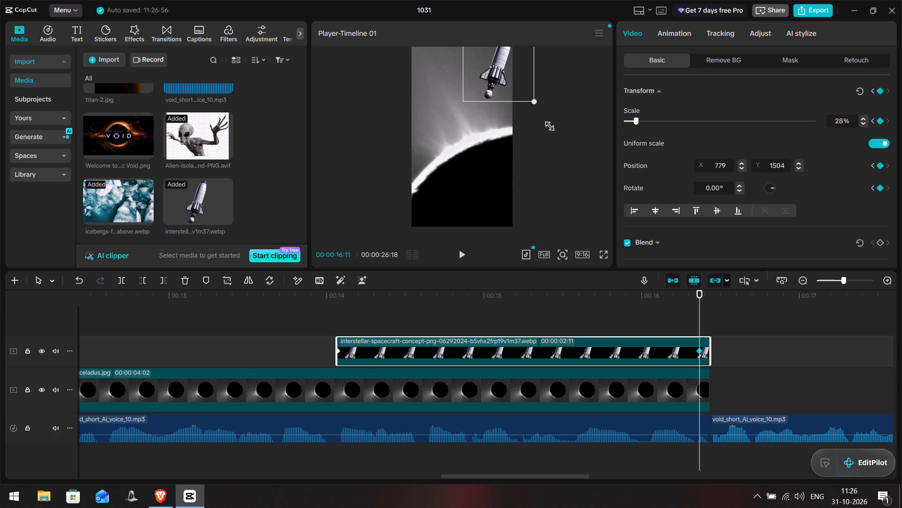
drag(546, 124, 534, 107)
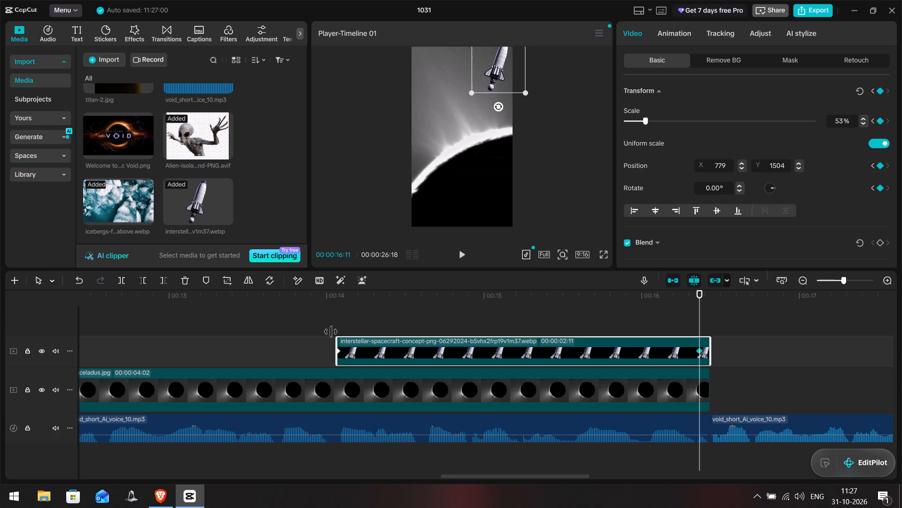
drag(497, 77, 507, 55)
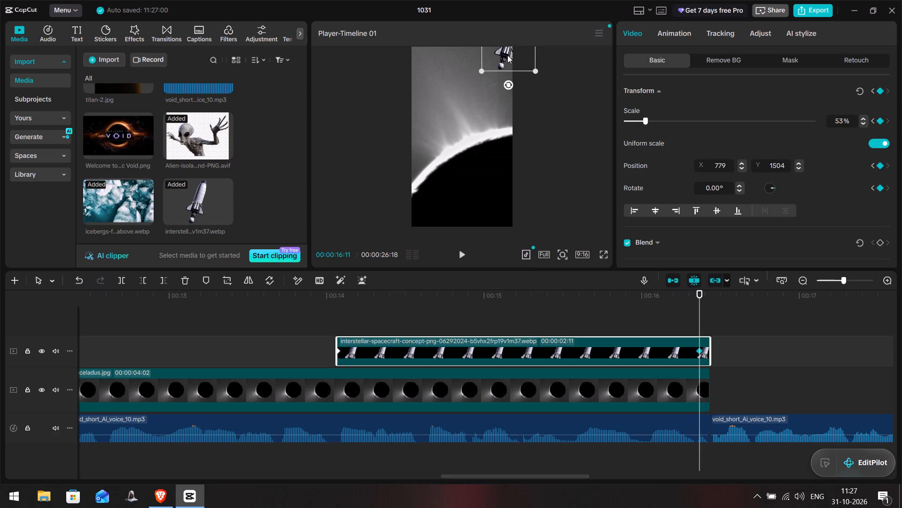
drag(507, 55, 508, 52)
drag(538, 68, 542, 74)
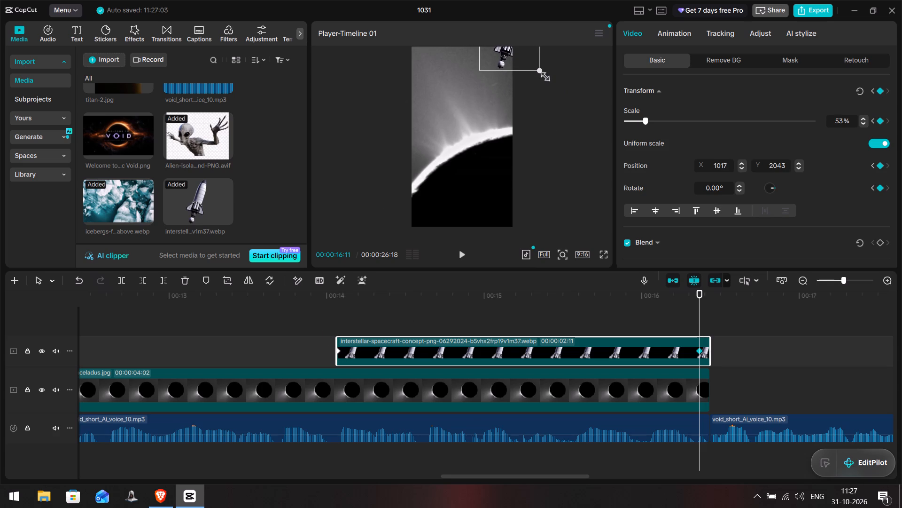
click(312, 325)
key(space)
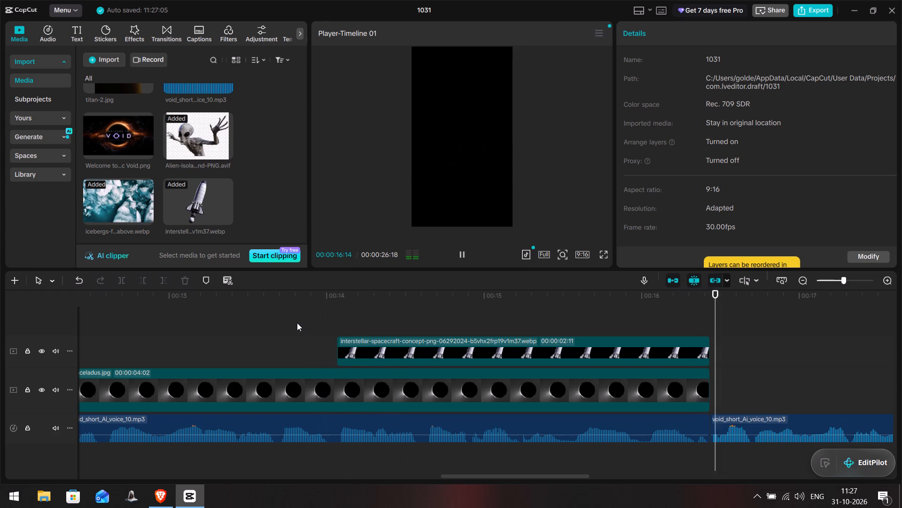
key(space)
Place Titan.jpg on the main track directly after Enceladus.jpg, starting at 00:00:16:13.
drag(463, 475, 475, 472)
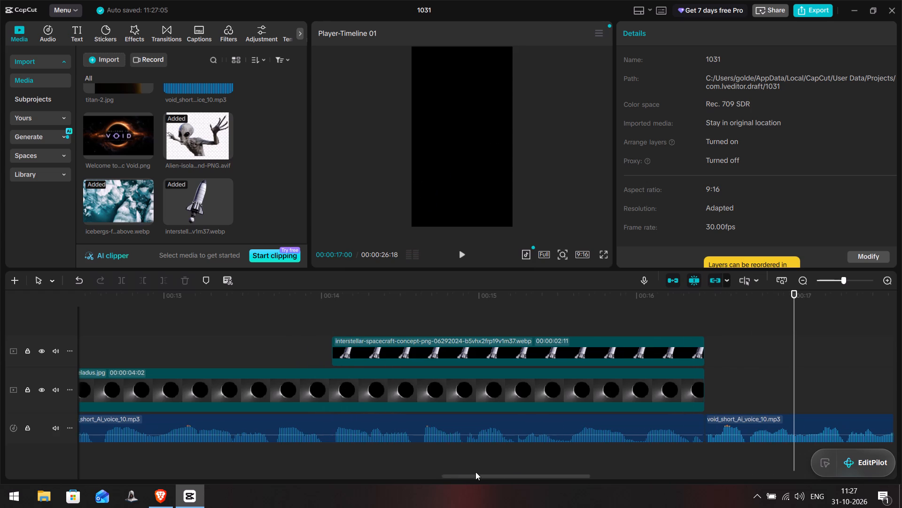
drag(475, 472, 553, 471)
click(194, 316)
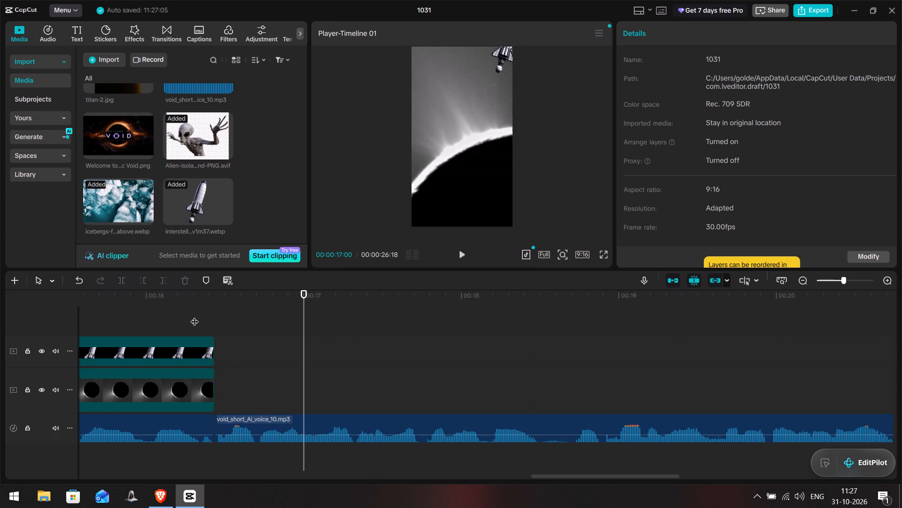
key(space)
key(space)
click(211, 314)
drag(211, 314, 218, 315)
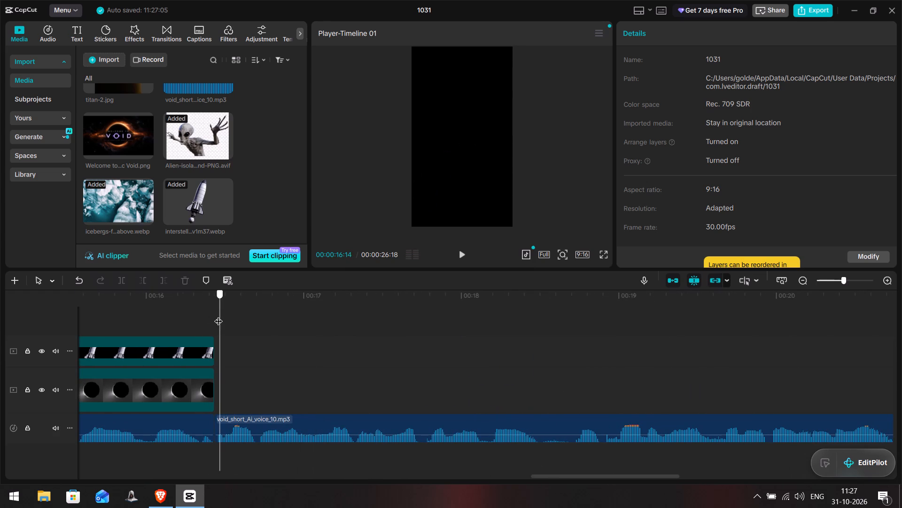
drag(218, 315, 216, 315)
scroll(138, 191, up, 4)
scroll(166, 201, down, 1)
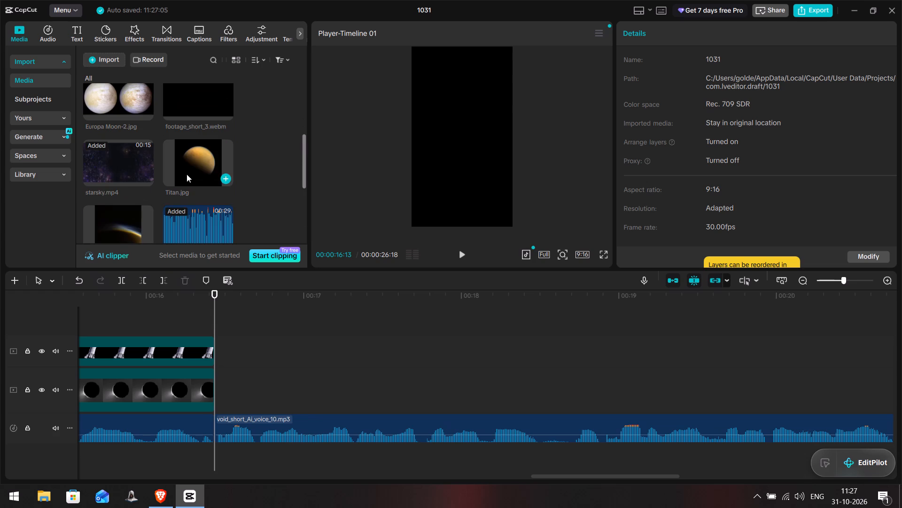
drag(187, 173, 212, 390)
click(200, 286)
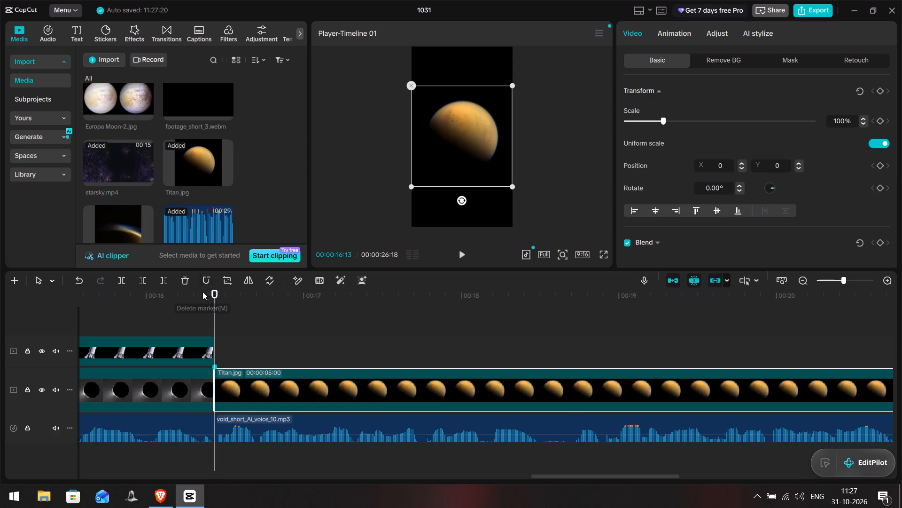
click(202, 288)
Play back the voiceover under the Titan clip to find the narration pause where the image should be cut.
click(206, 310)
key(space)
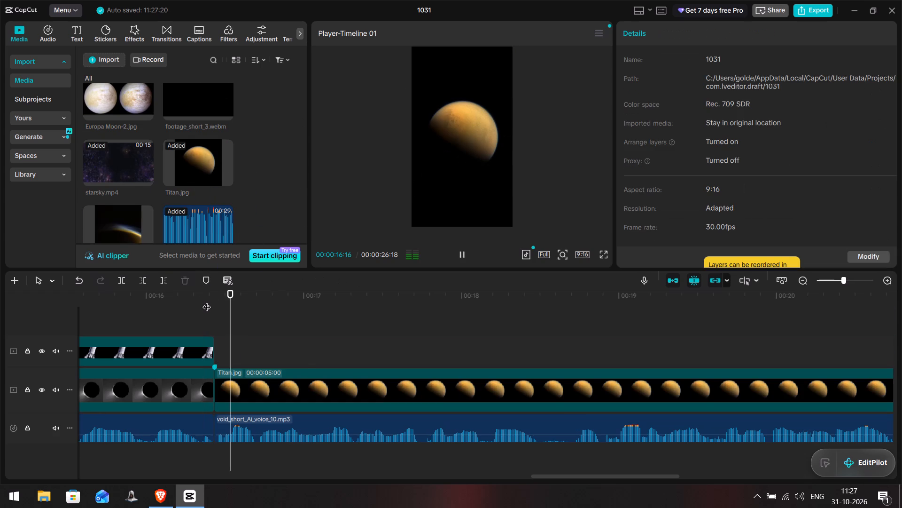
key(space)
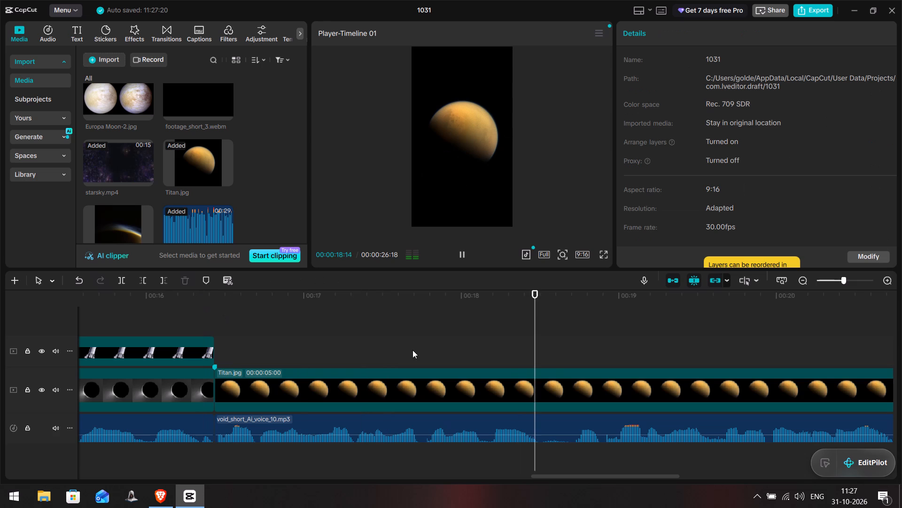
key(space)
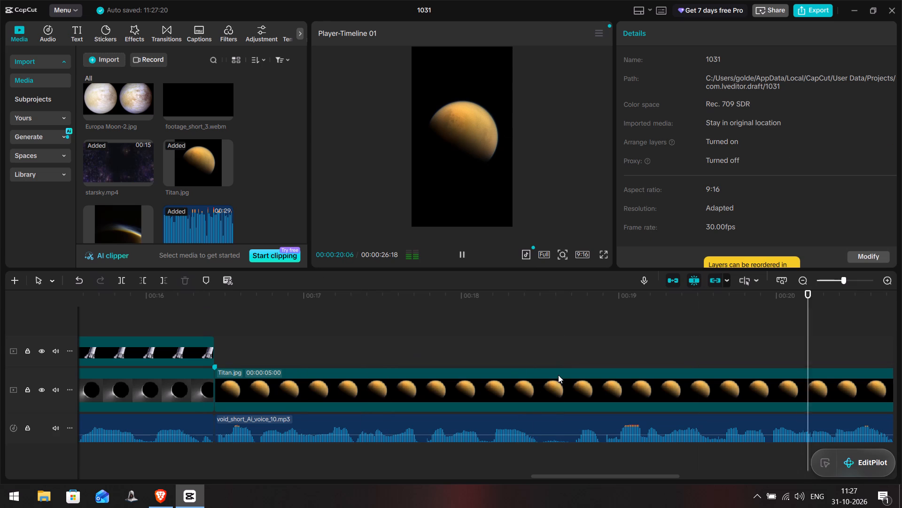
key(space)
key(space)
key(space)
drag(568, 475, 584, 474)
click(231, 331)
key(space)
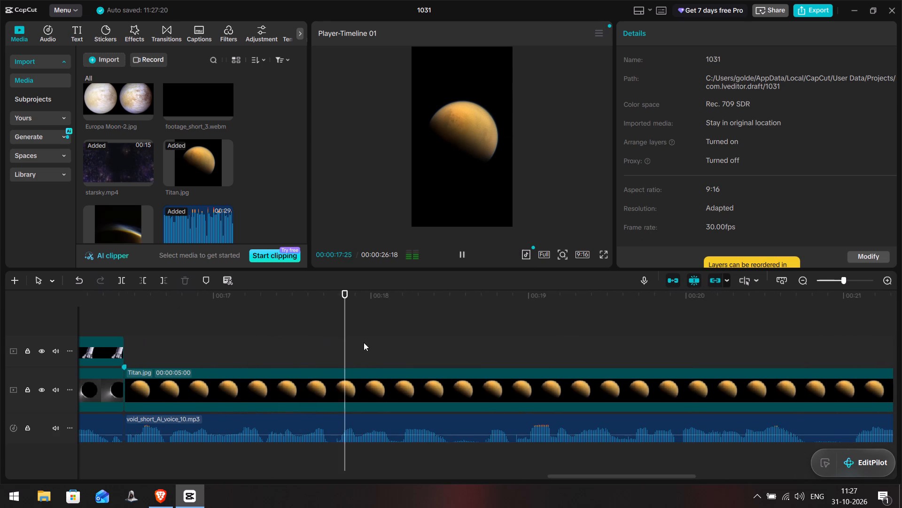
key(space)
key(space)
key(space)
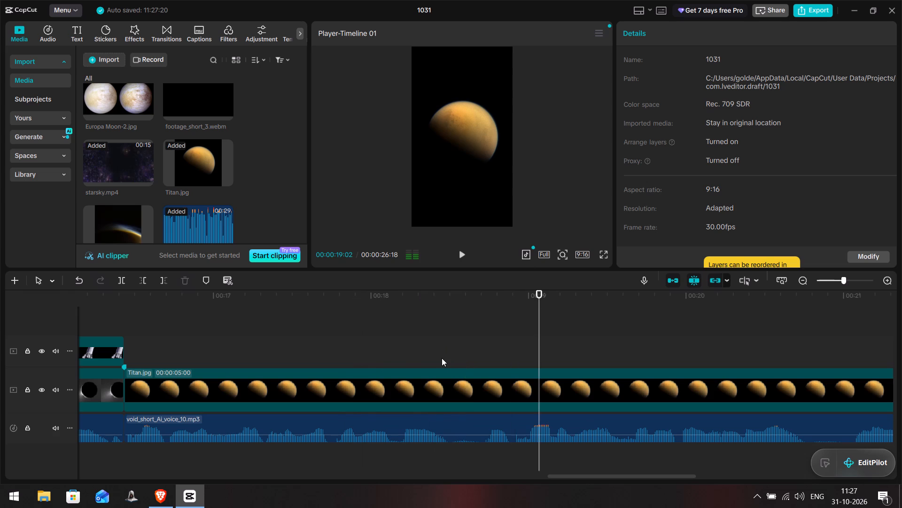
Split Titan.jpg at 00:00:18:15 and delete the part after the cut.
click(442, 358)
drag(442, 357, 452, 357)
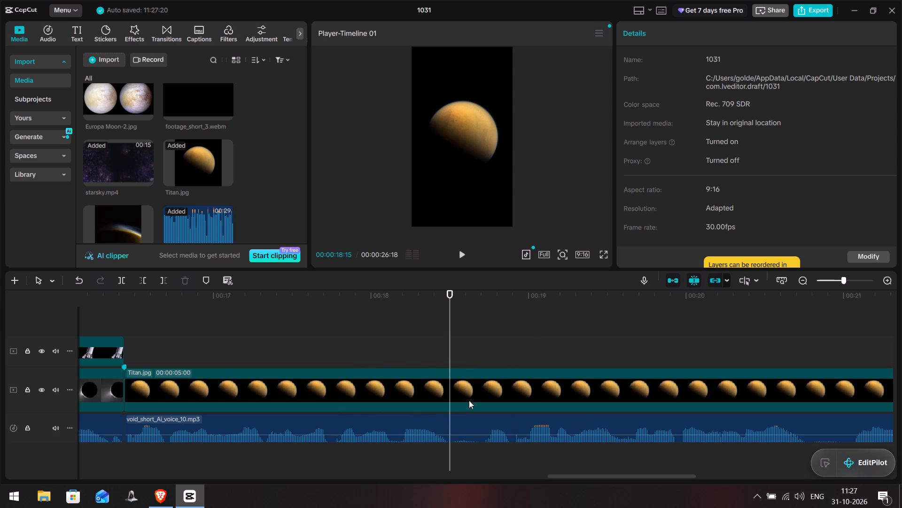
click(469, 400)
key(ctrl+b)
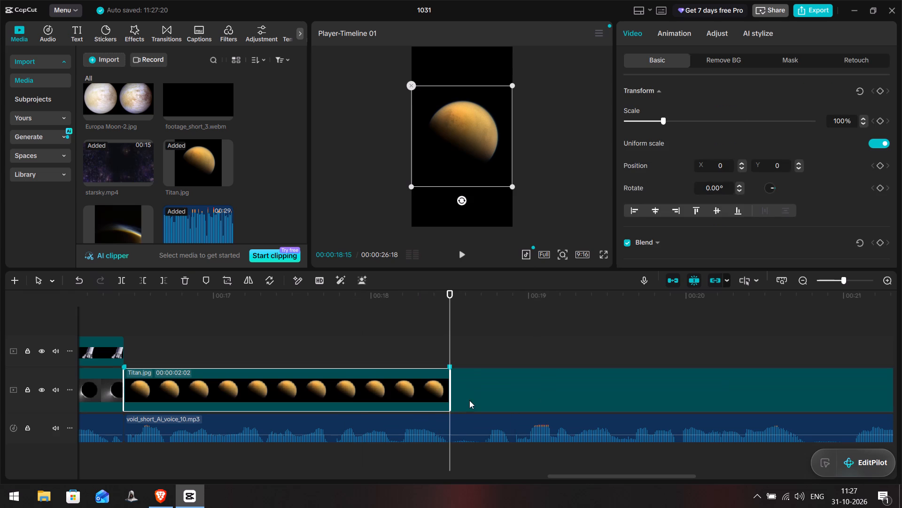
key(Delete)
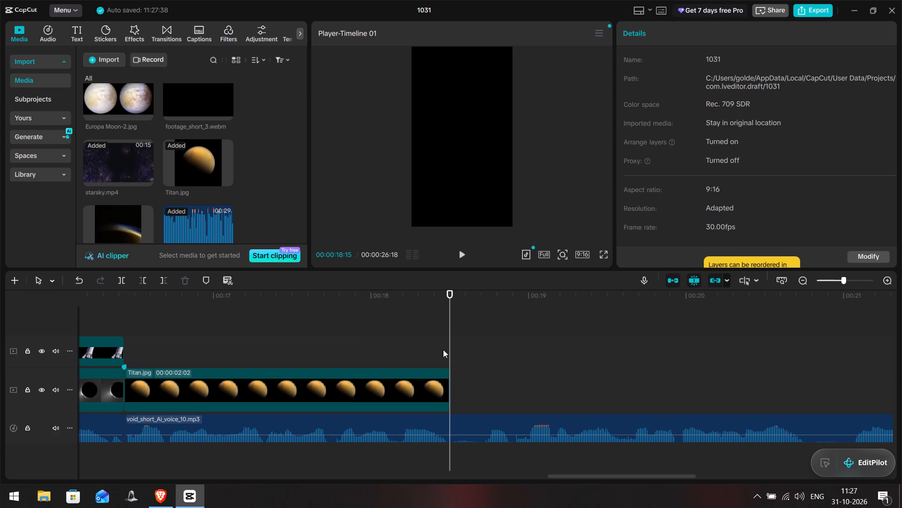
Add a transform keyframe to Titan.jpg near its end, at 00:00:18:14.
drag(450, 345, 443, 347)
click(439, 389)
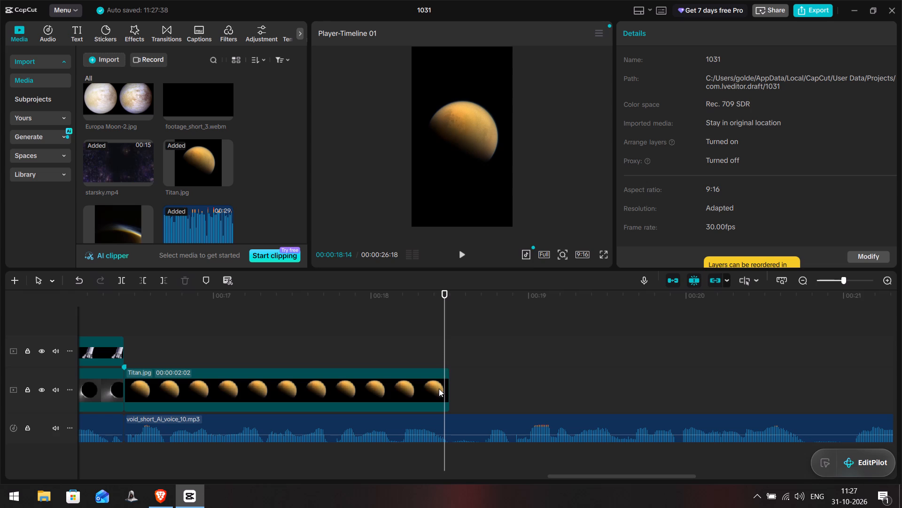
click(877, 90)
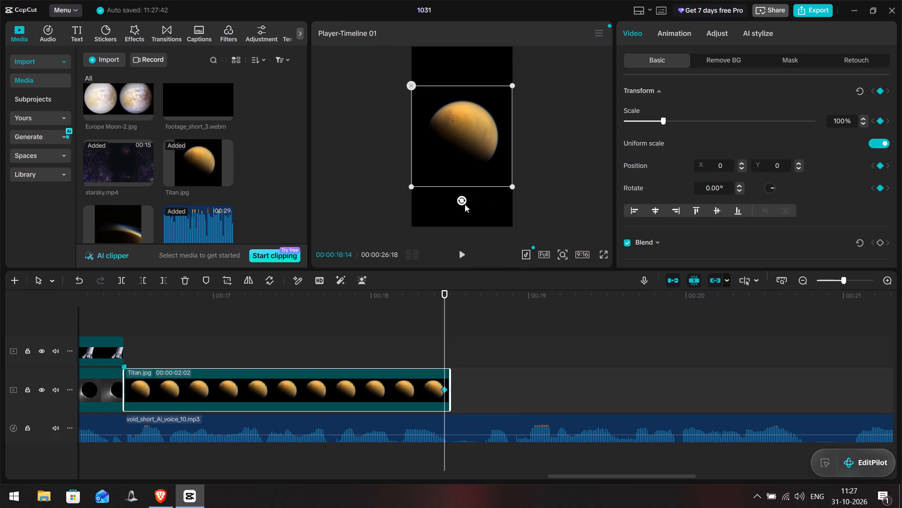
At the 00:00:18:14 keyframe, rotate Titan.jpg to 90° and enlarge it to about 141% scale.
drag(463, 201, 396, 133)
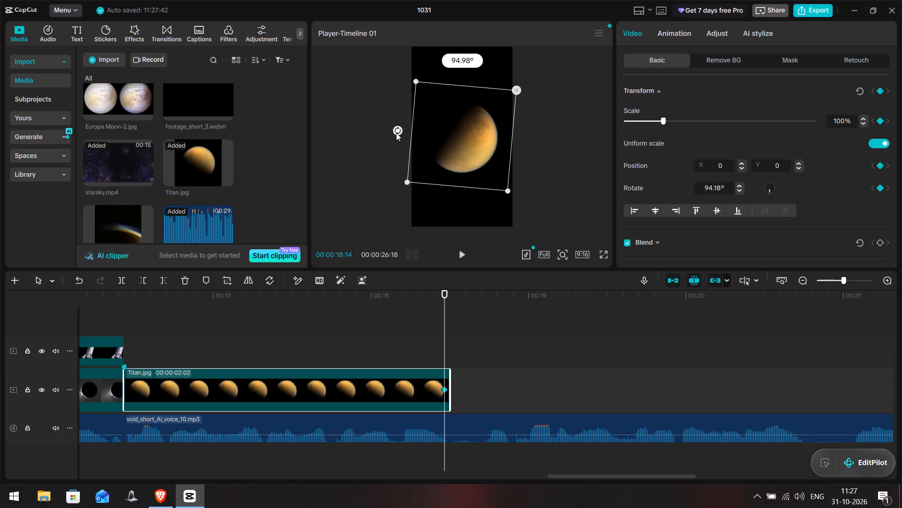
drag(396, 133, 396, 141)
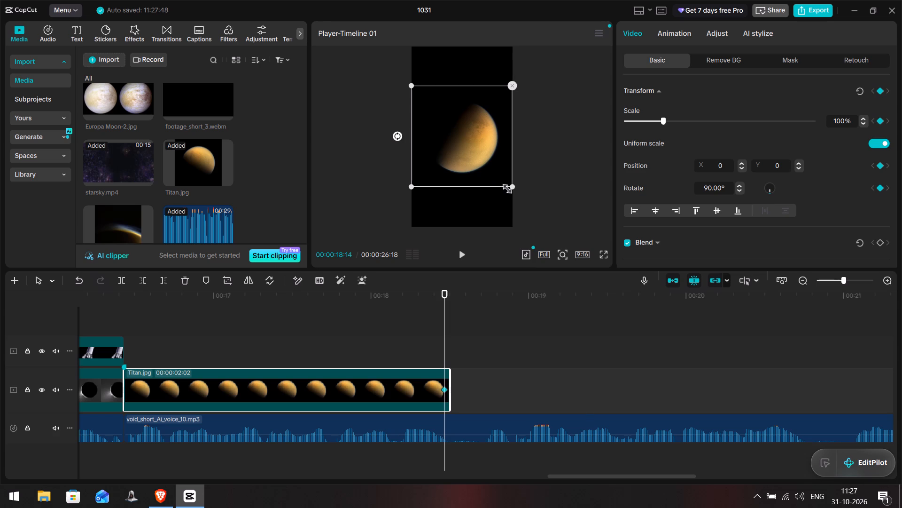
drag(513, 184, 535, 214)
Add a transform keyframe at the start of Titan.jpg, 00:00:16:13, with rotation 0° and scale about 99%.
click(122, 351)
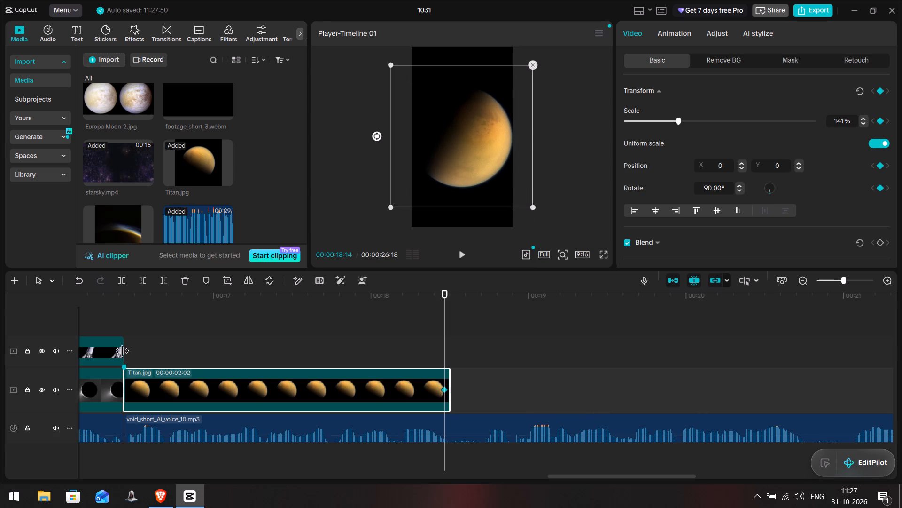
click(128, 335)
click(128, 335)
drag(129, 330, 124, 332)
click(143, 379)
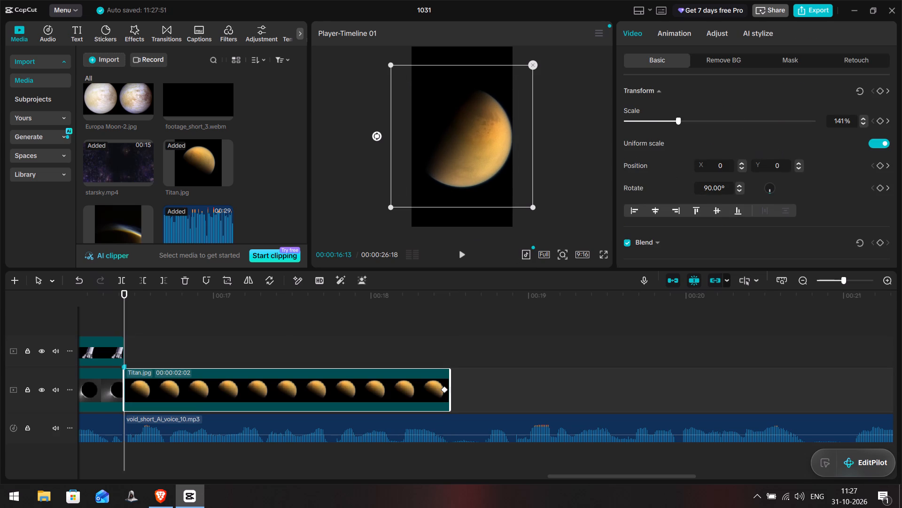
click(879, 93)
drag(374, 139, 459, 198)
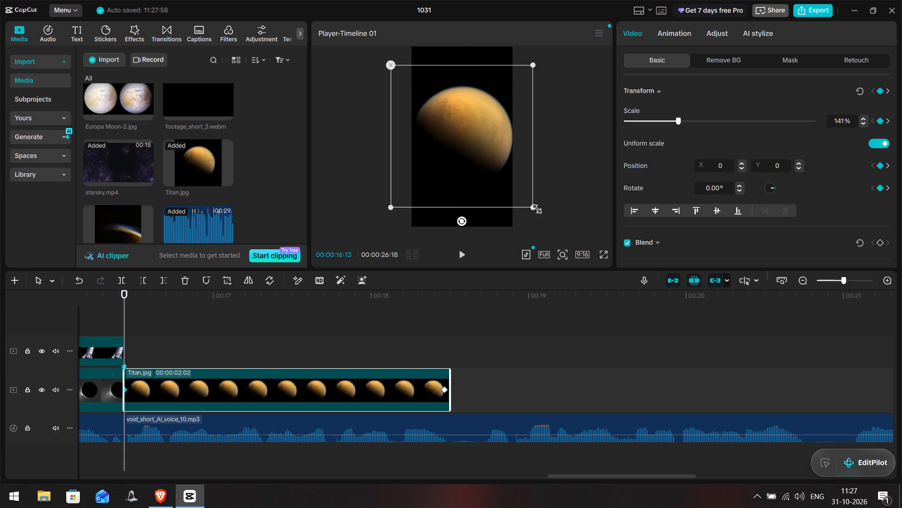
drag(534, 207, 506, 176)
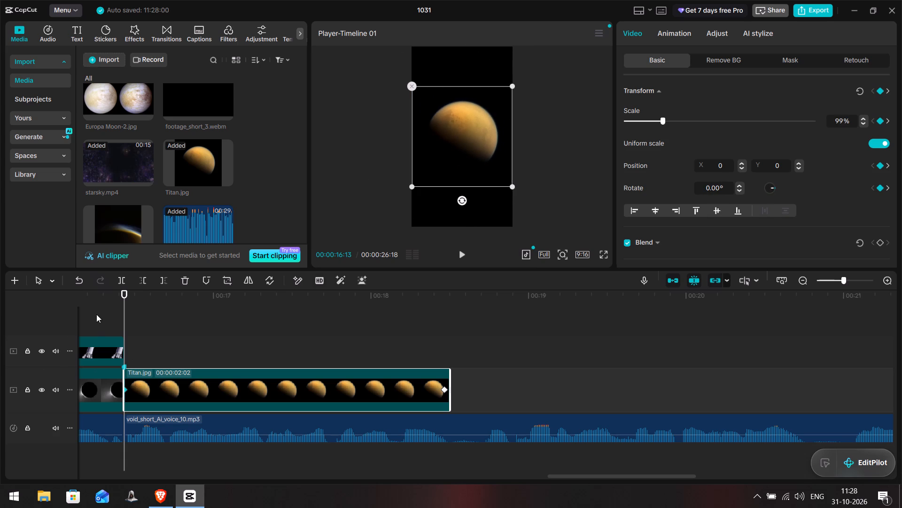
Play back the Titan.jpg rotation and zoom animation against the voiceover, through the end of the clip.
click(107, 319)
key(space)
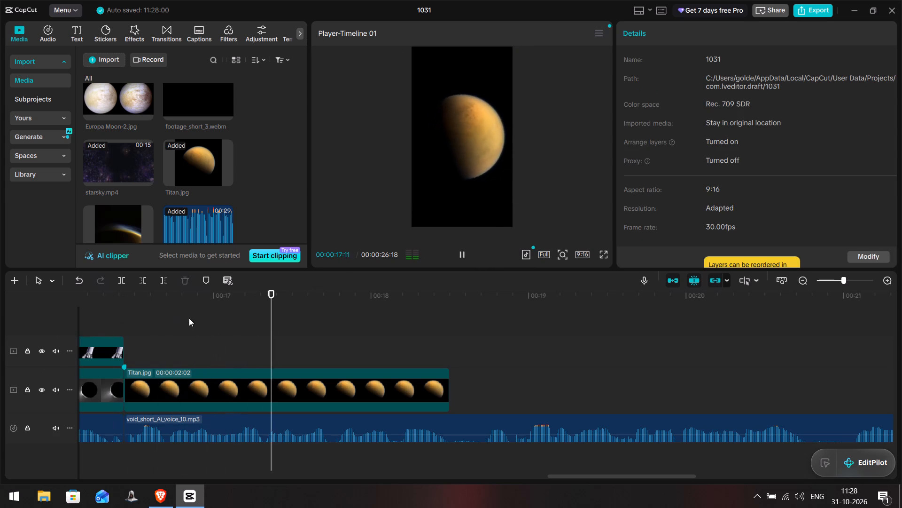
key(space)
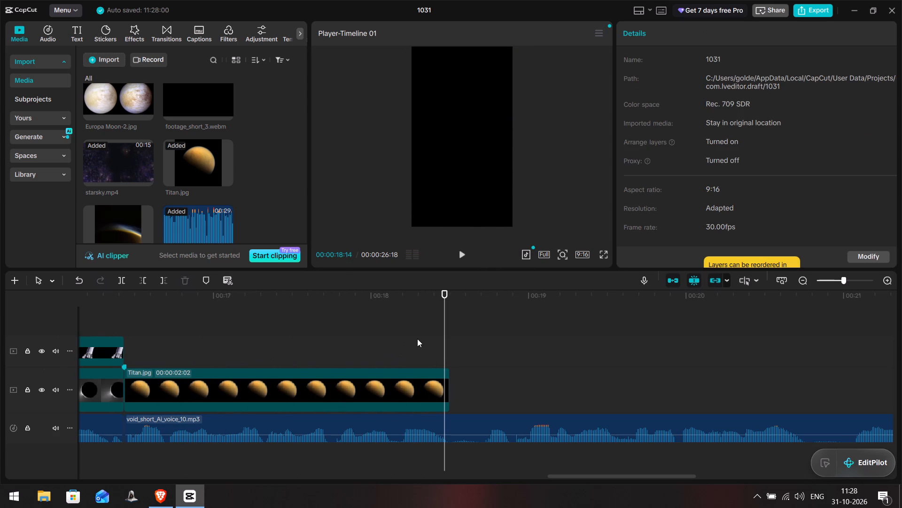
key(space)
key(space)
double_click(447, 329)
key(space)
key(space)
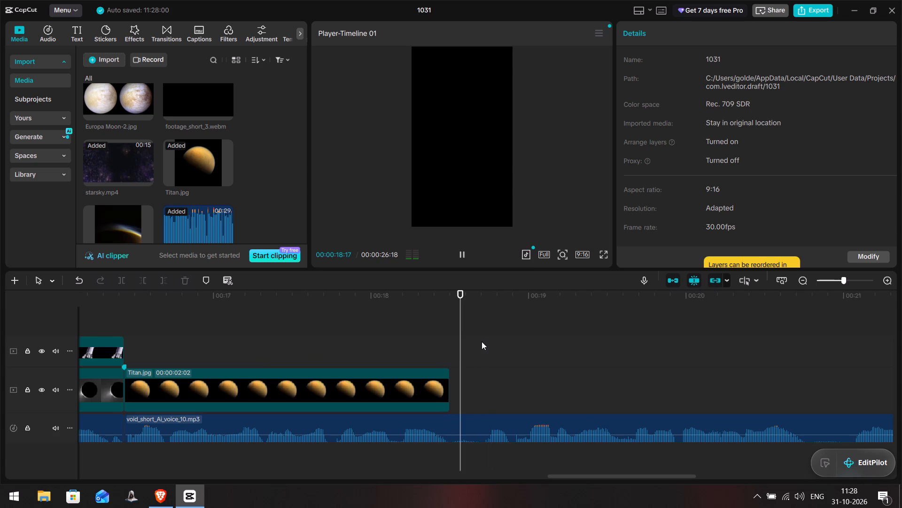
key(space)
Place footage_short_3.webm on the main track directly after Titan.jpg, starting at 00:00:18:15.
click(473, 325)
drag(473, 325, 451, 328)
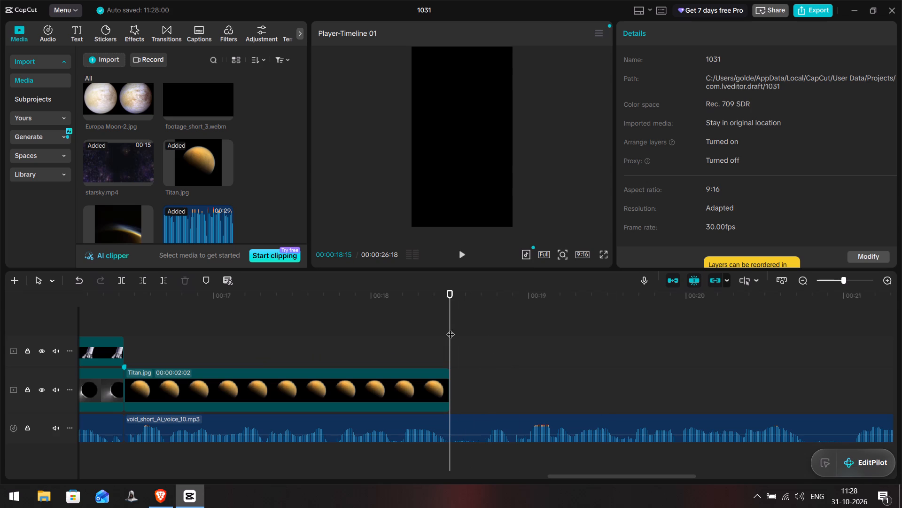
scroll(181, 207, down, 4)
scroll(179, 206, up, 7)
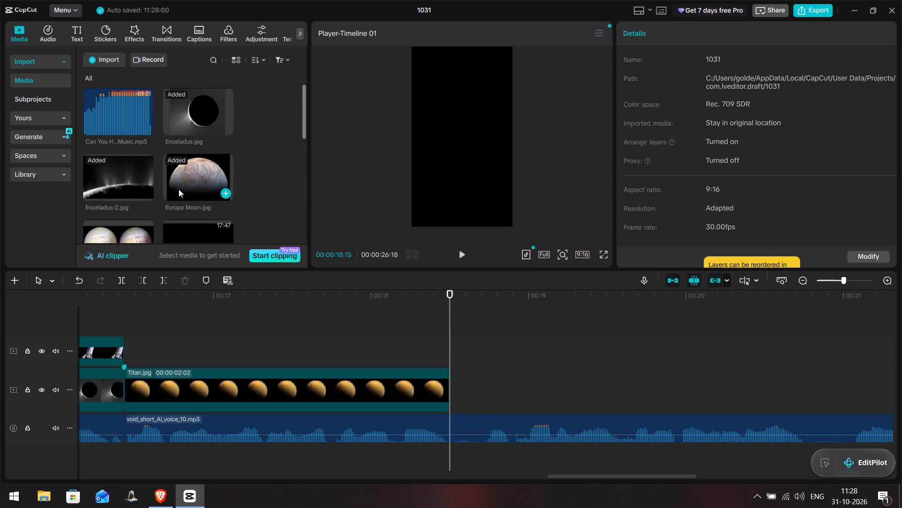
scroll(174, 178, down, 2)
drag(187, 146, 197, 146)
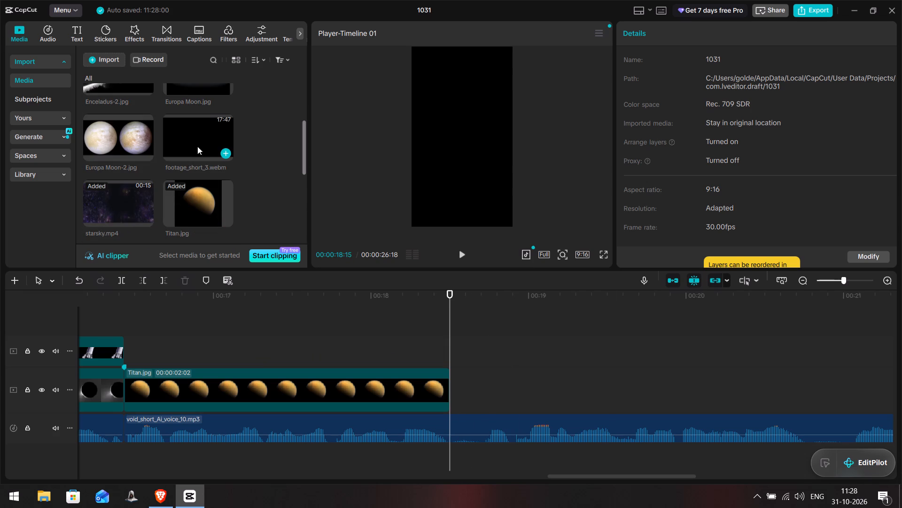
drag(197, 146, 451, 390)
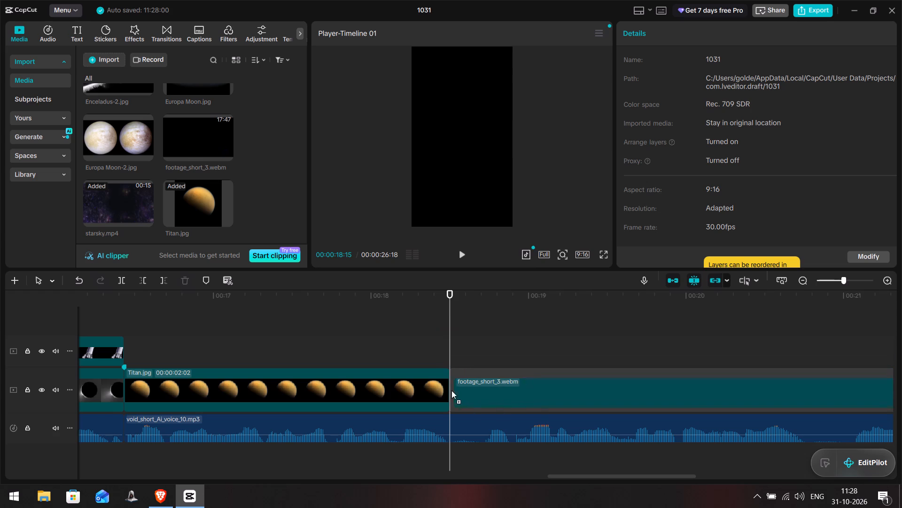
drag(451, 390, 451, 389)
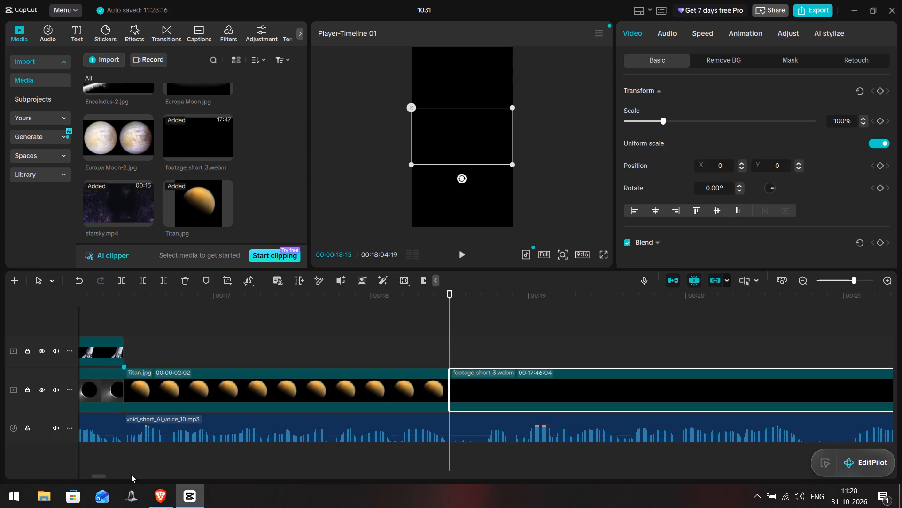
Skim the first two and a half minutes of footage_short_3.webm, playing short samples to look for a usable shot.
drag(407, 384, 447, 381)
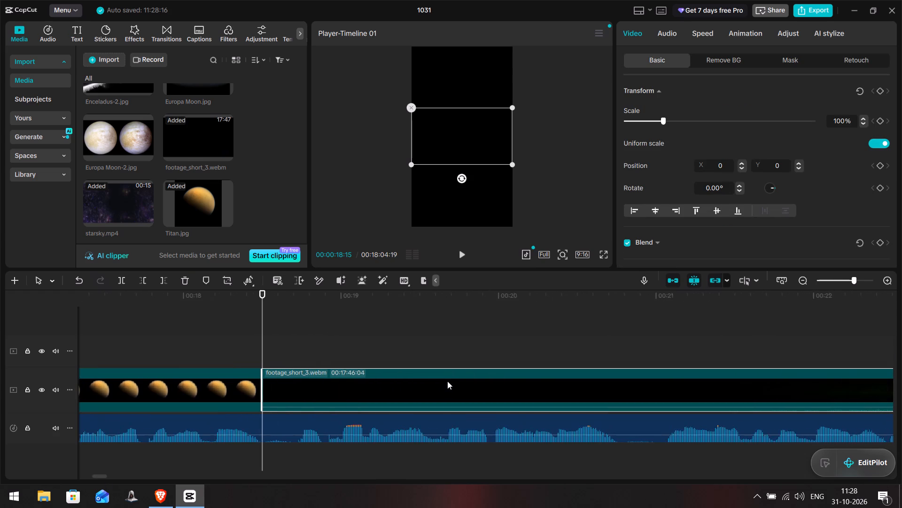
drag(447, 381, 450, 382)
ctrl+scroll(289, 403, down, 9)
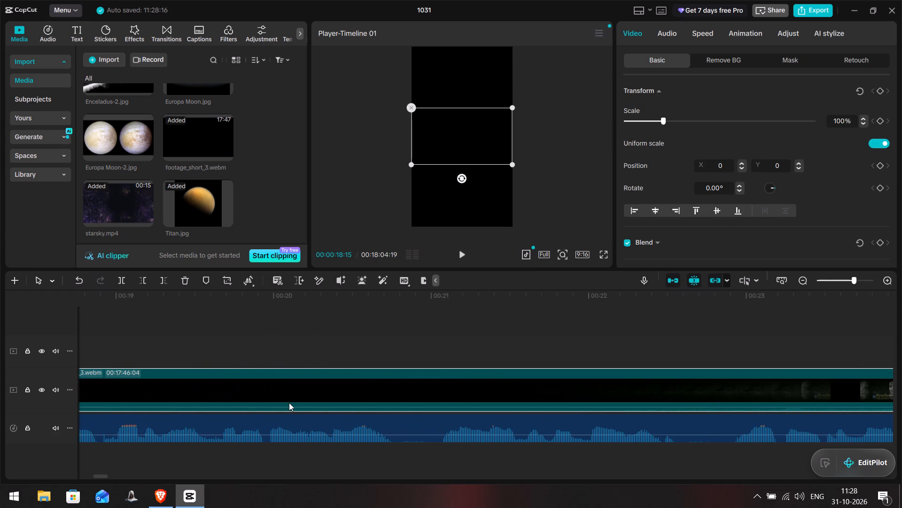
ctrl+scroll(289, 403, down, 11)
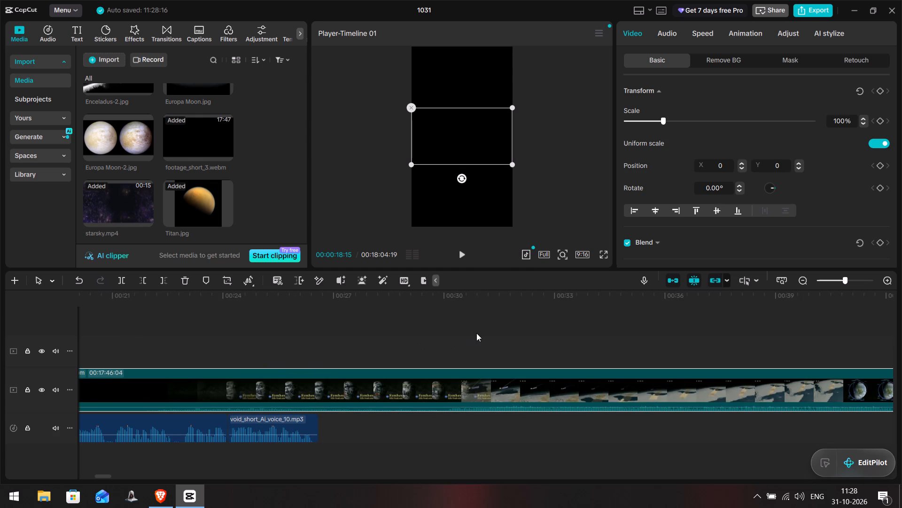
click(476, 333)
key(space)
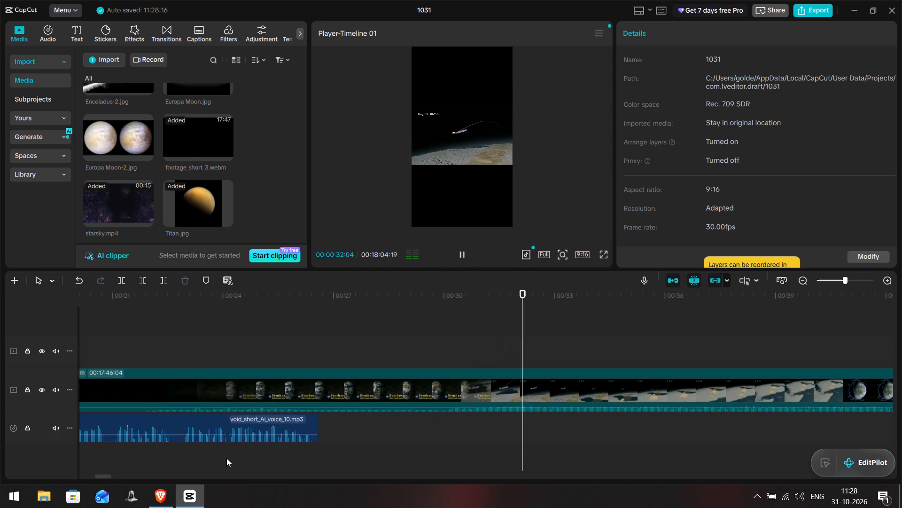
drag(97, 476, 109, 474)
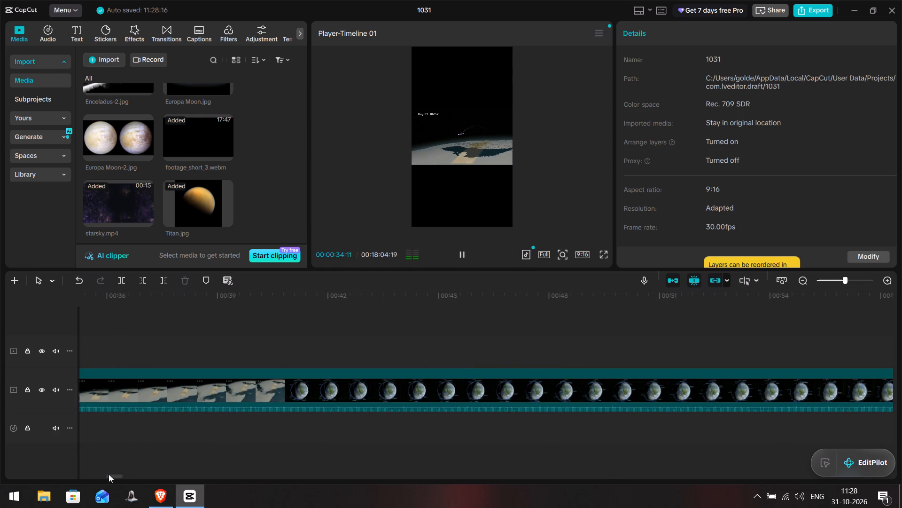
drag(109, 474, 162, 475)
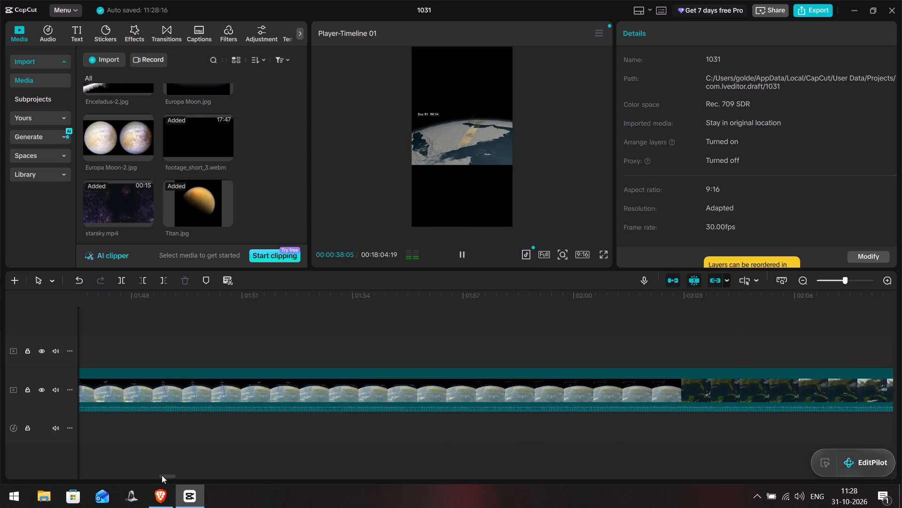
drag(162, 475, 171, 475)
click(185, 337)
key(space)
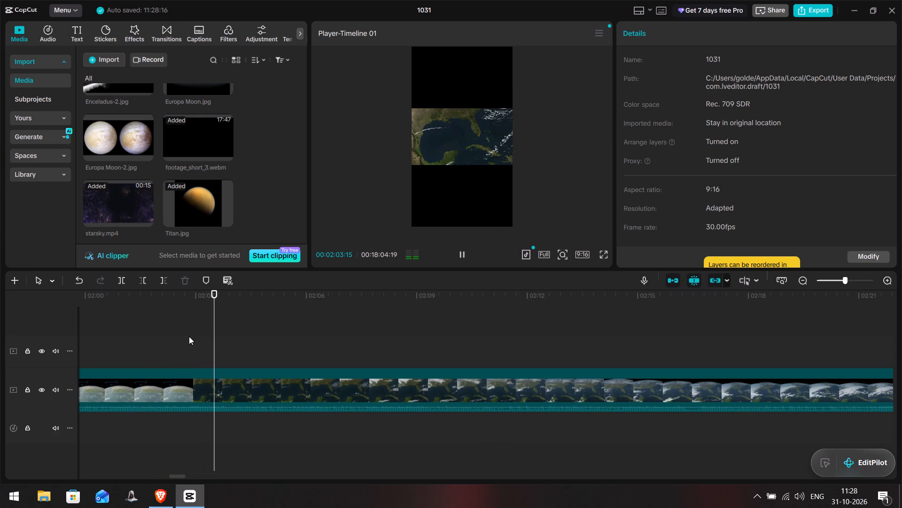
drag(175, 476, 190, 476)
click(218, 347)
key(space)
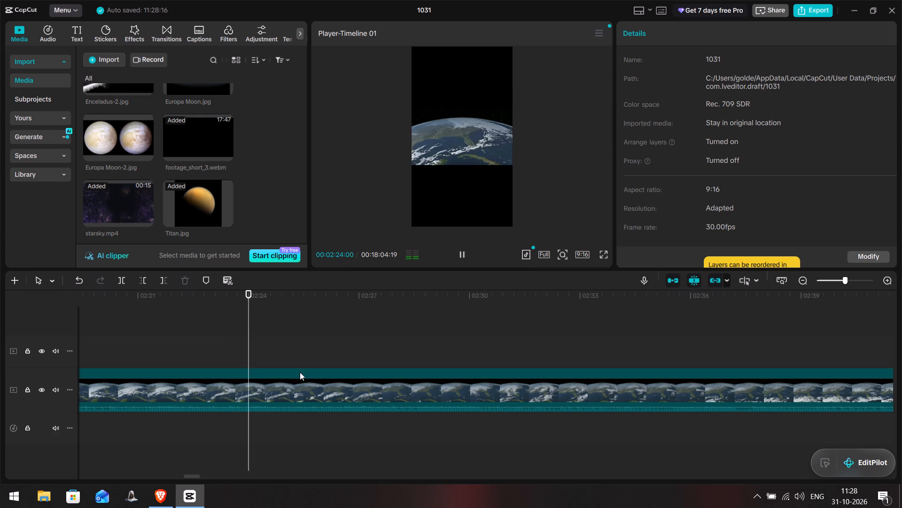
Sample footage_short_3.webm further along, from about 00:03:15 to 00:05:57 on the timeline, to find a usable shot.
drag(190, 477, 229, 474)
click(217, 355)
key(space)
key(space)
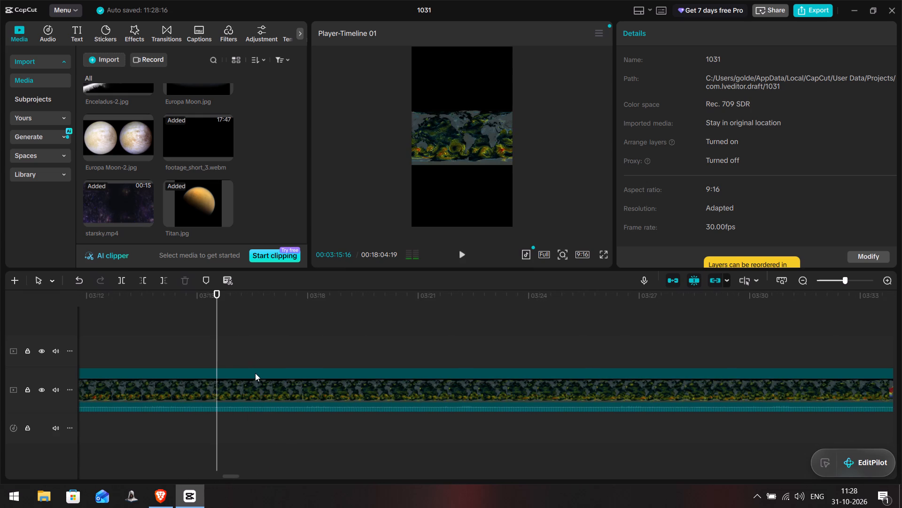
click(232, 479)
drag(232, 476, 300, 473)
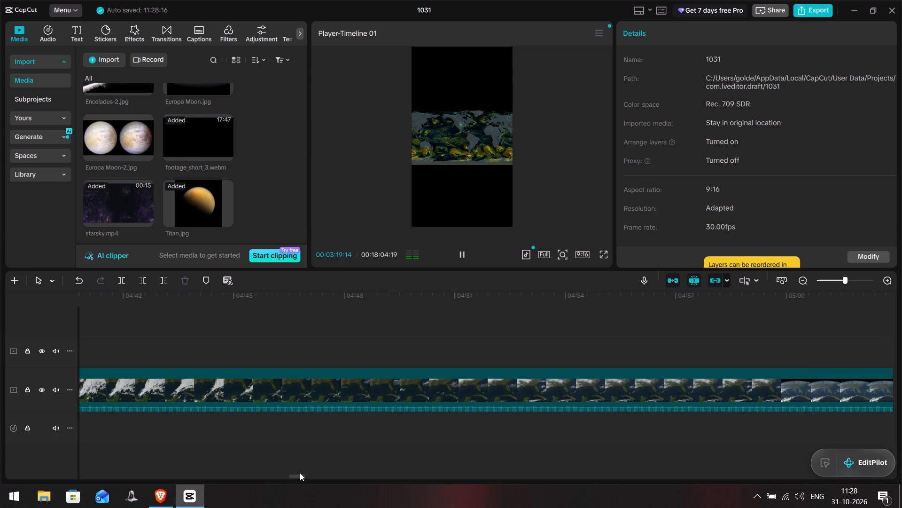
drag(300, 473, 301, 472)
click(218, 356)
key(space)
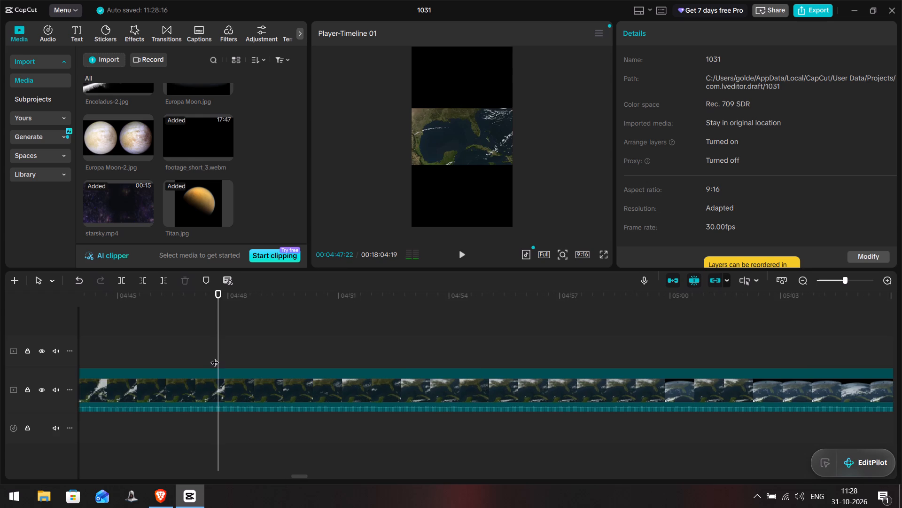
key(space)
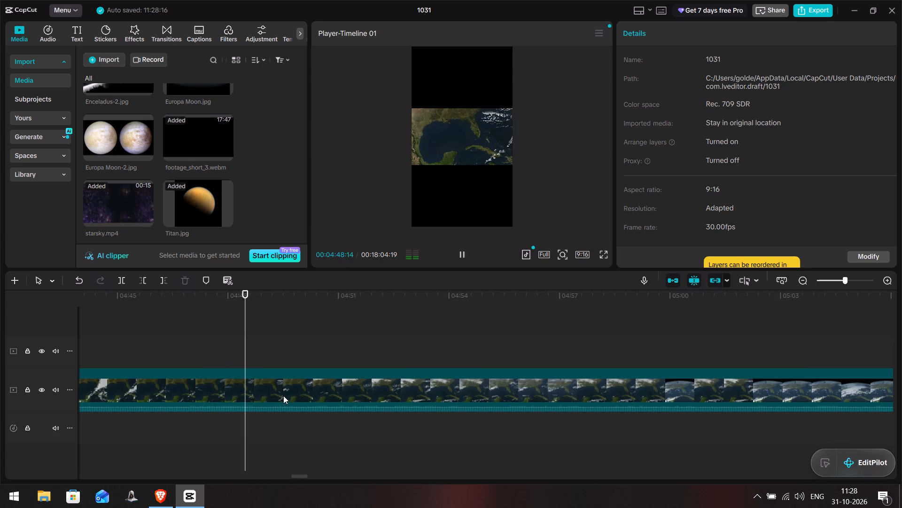
drag(302, 476, 305, 477)
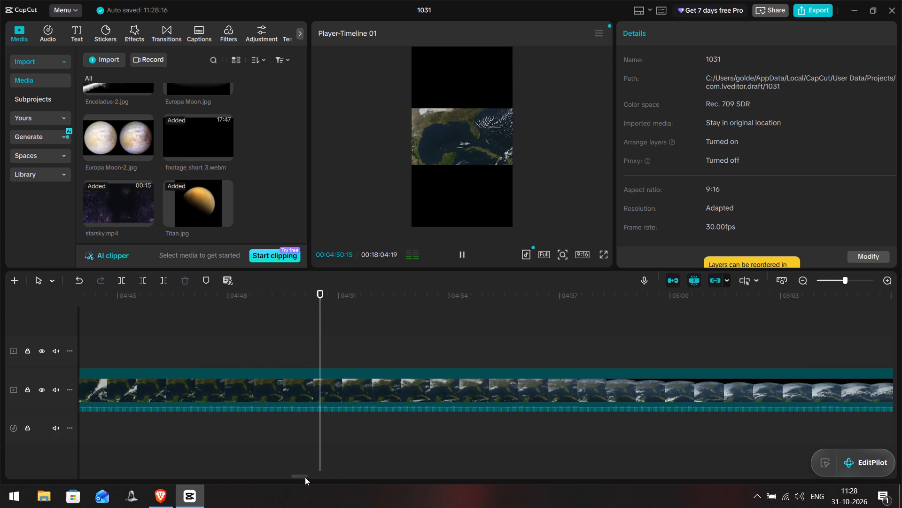
drag(305, 477, 352, 480)
click(287, 351)
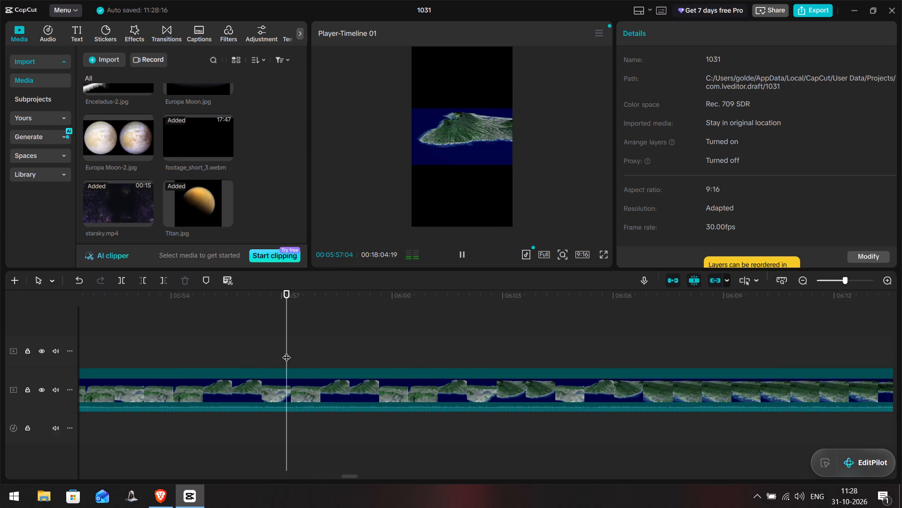
key(space)
key(space)
Split footage_short_3.webm at 00:05:55:01, where the green mountain island is shown, and delete the part before the cut.
click(210, 342)
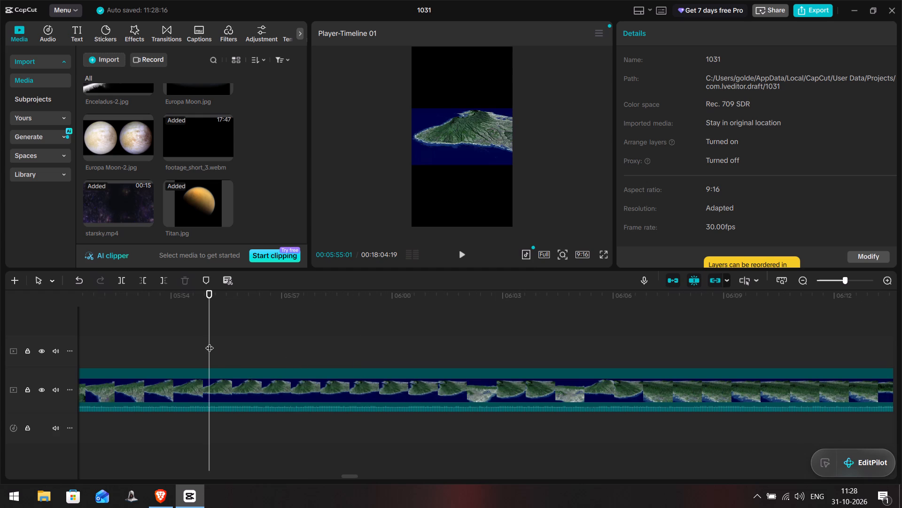
key(ctrl+b)
click(188, 388)
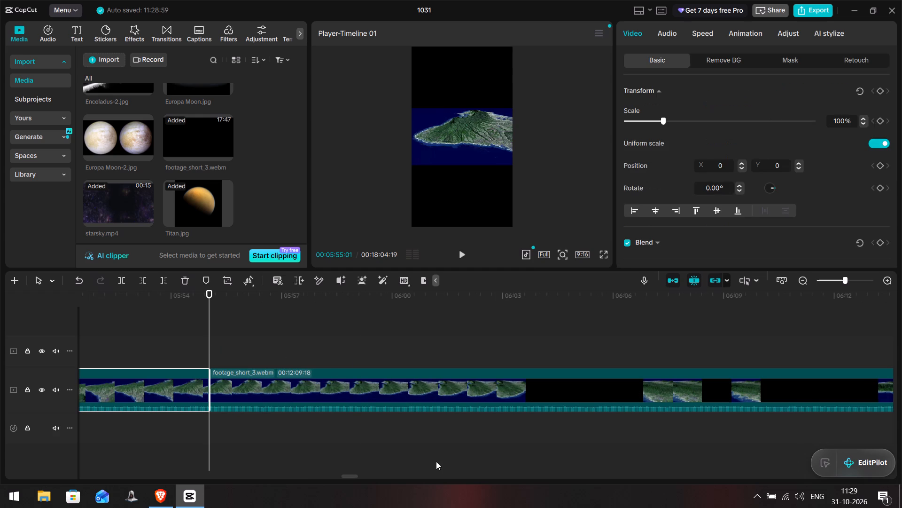
key(Delete)
Lower the audio of the remaining footage_short_3.webm clip after Titan.jpg all the way down to silence.
click(465, 474)
drag(464, 476, 137, 469)
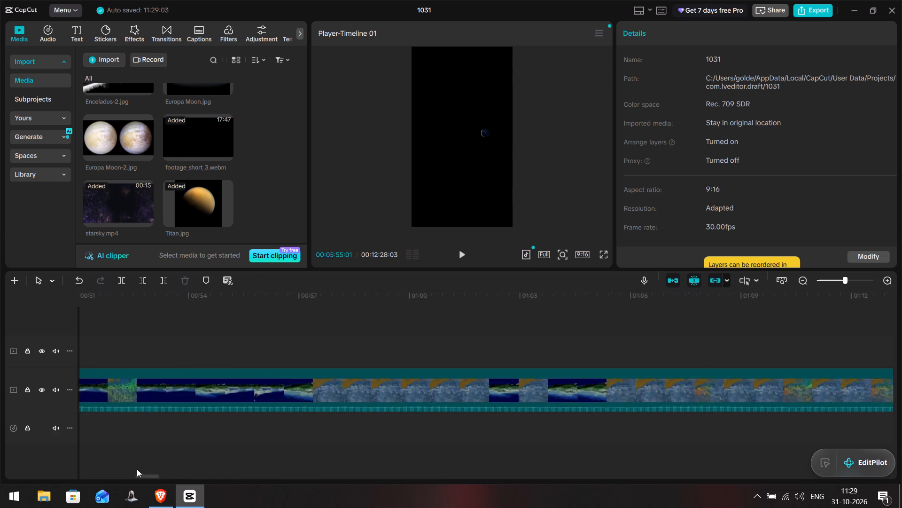
drag(137, 469, 95, 464)
click(406, 332)
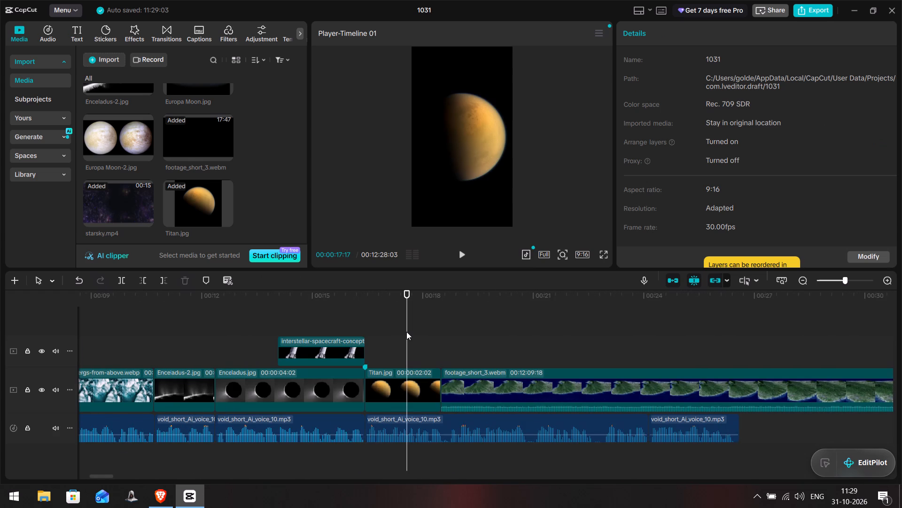
drag(482, 408, 478, 422)
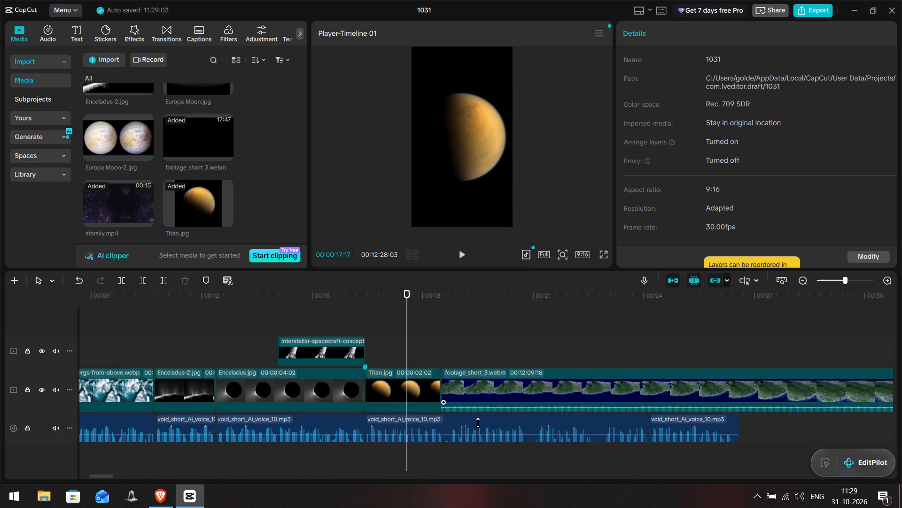
drag(478, 422, 478, 425)
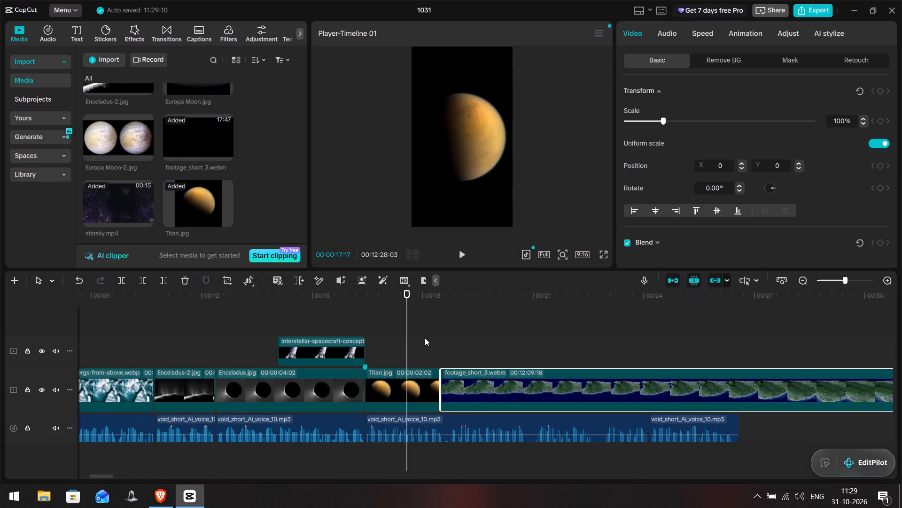
Play the island footage against the voiceover, split footage_short_3.webm at 00:00:22:19, and delete the part after the cut.
click(426, 333)
key(space)
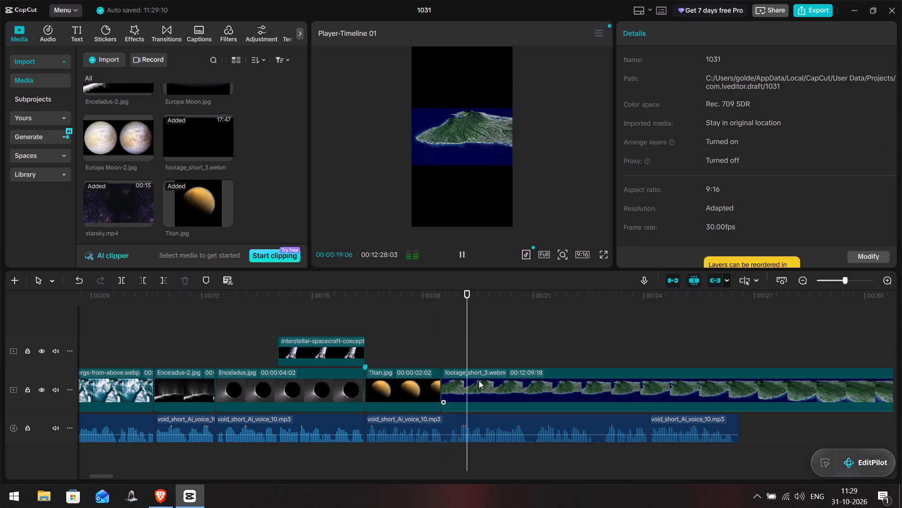
key(space)
drag(102, 476, 113, 475)
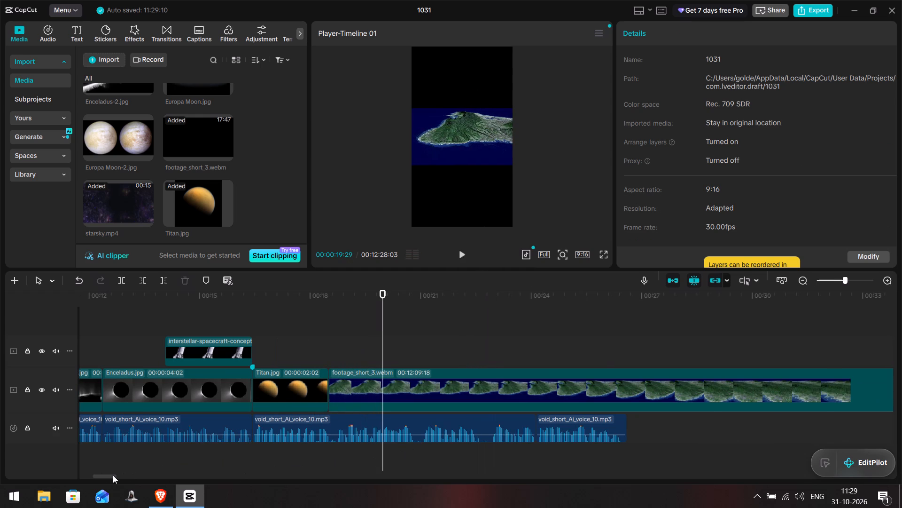
drag(113, 475, 106, 479)
click(270, 335)
key(space)
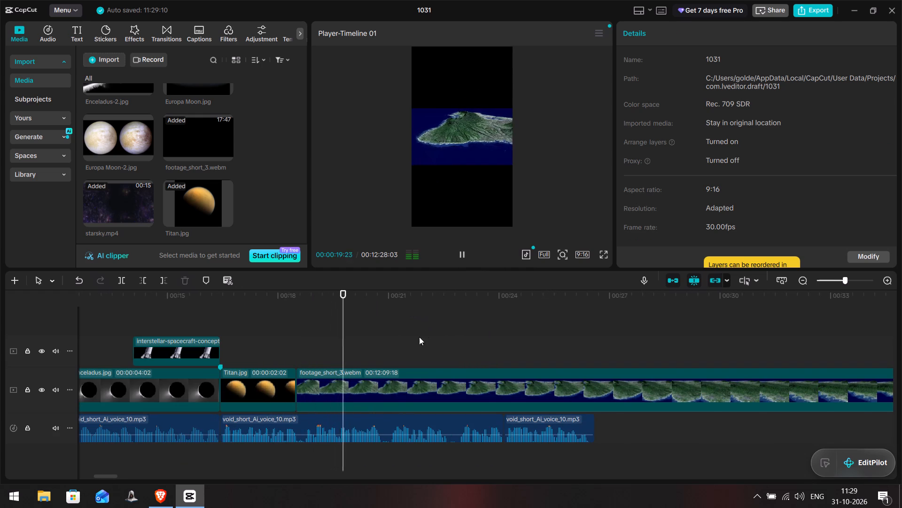
key(space)
key(space)
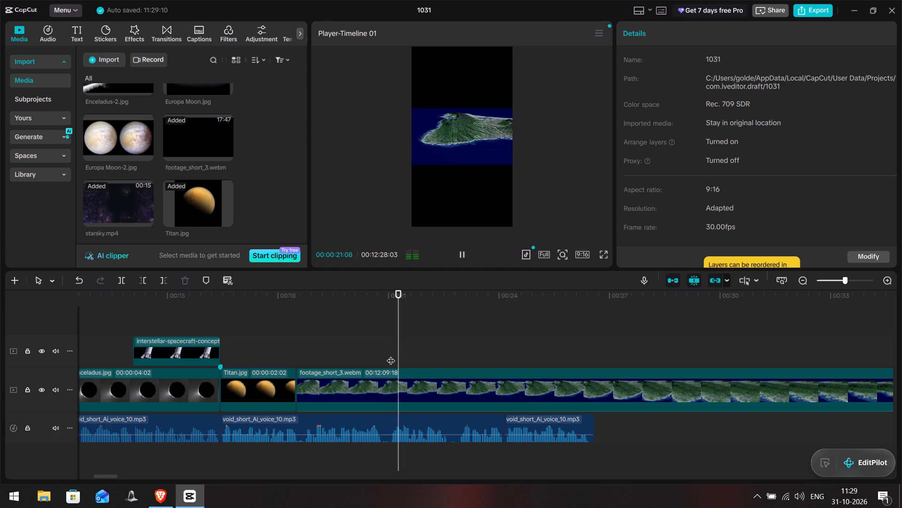
key(space)
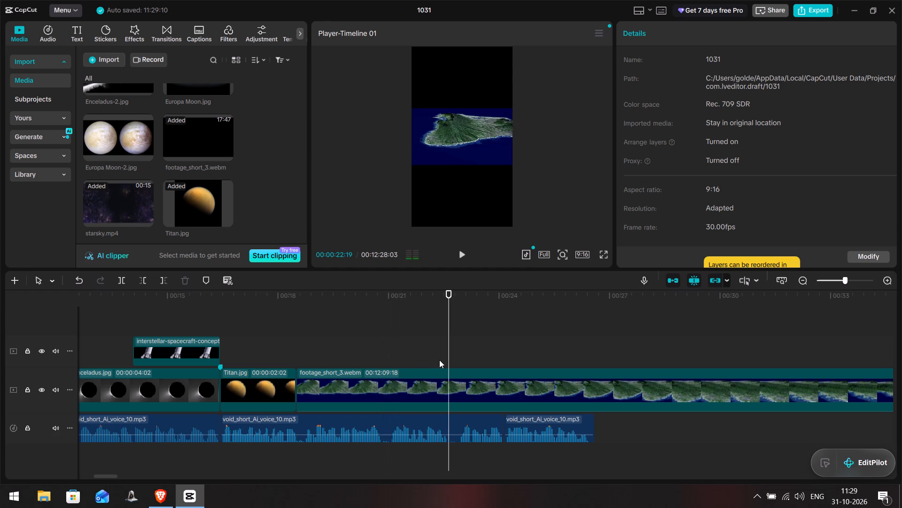
key(space)
key(space)
click(453, 342)
drag(453, 342, 450, 348)
click(469, 398)
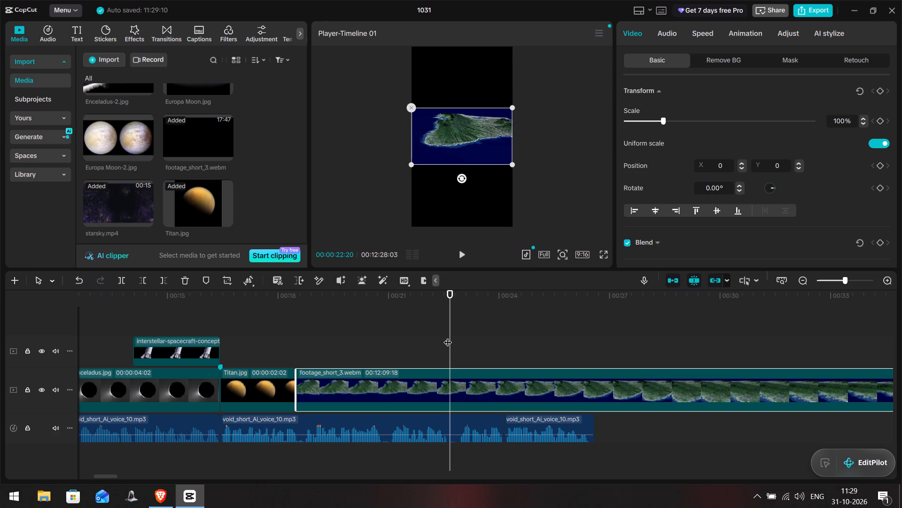
drag(448, 336, 448, 341)
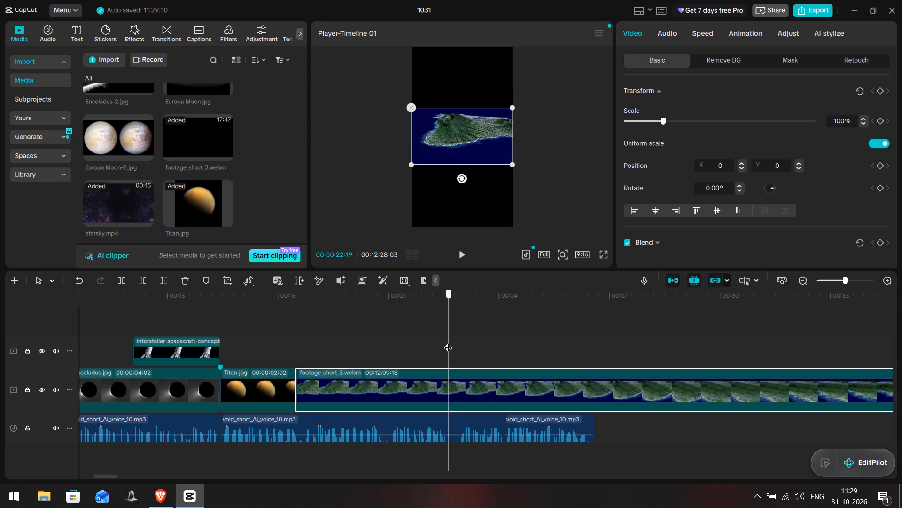
key(ctrl+b)
click(485, 386)
key(Delete)
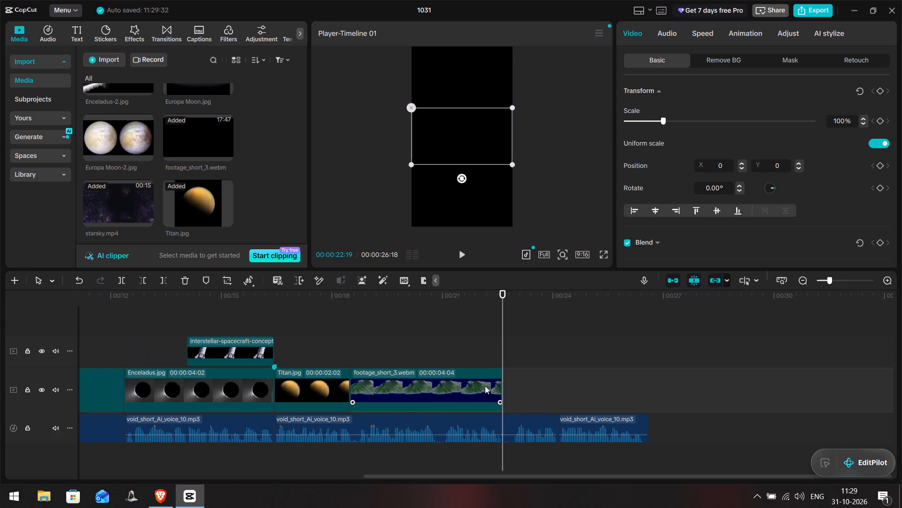
Rotate the footage_short_3.webm island shot to 90° and scale it to 189% so it fills the 9:16 frame.
click(346, 319)
key(space)
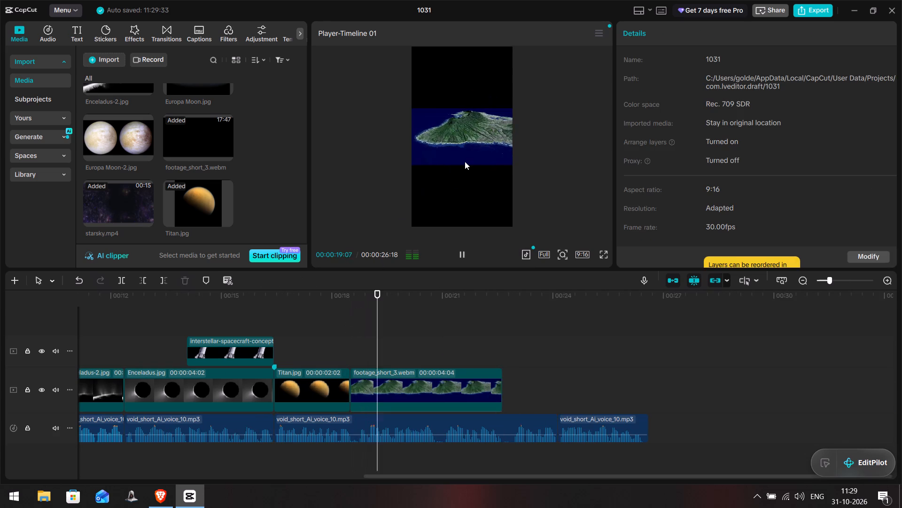
click(464, 162)
click(459, 141)
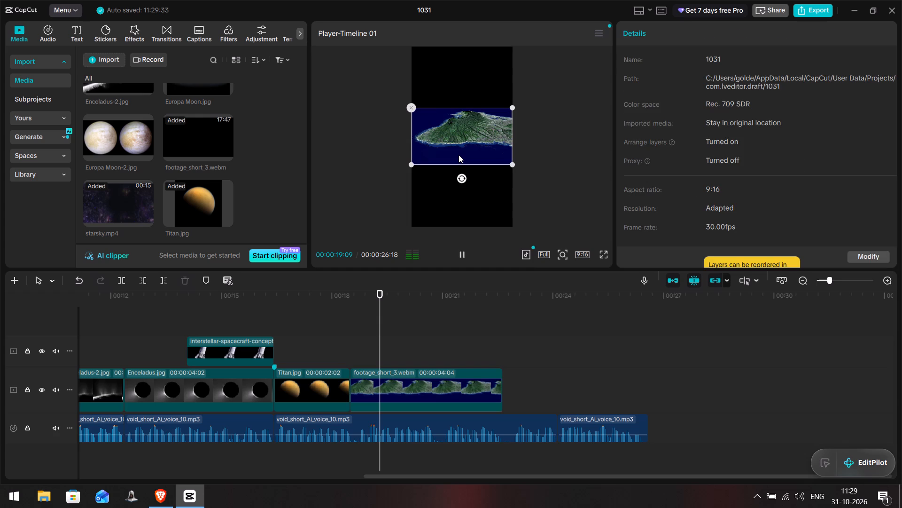
drag(460, 179, 413, 133)
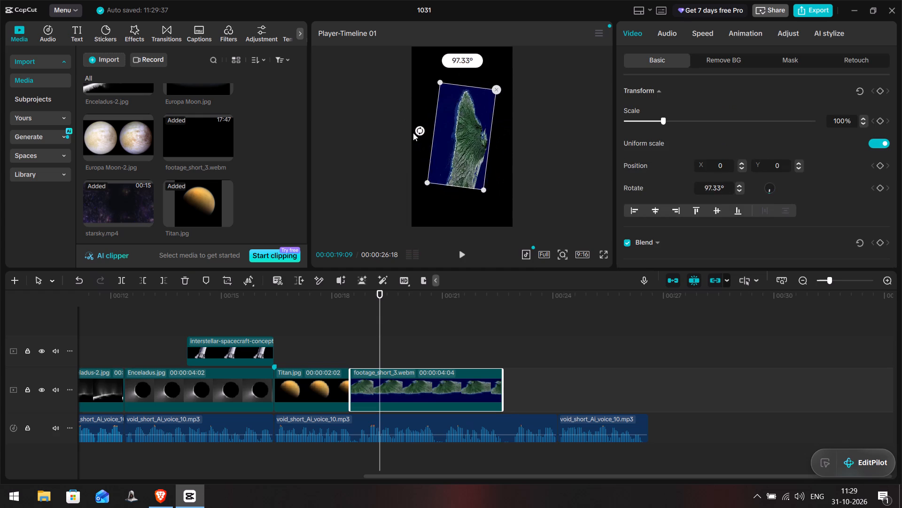
drag(413, 133, 412, 138)
drag(490, 188, 533, 256)
Play the rotated shot with the voiceover and extend the end of footage_short_3.webm to 00:00:22:24, a 00:00:04:09 duration.
click(342, 352)
key(space)
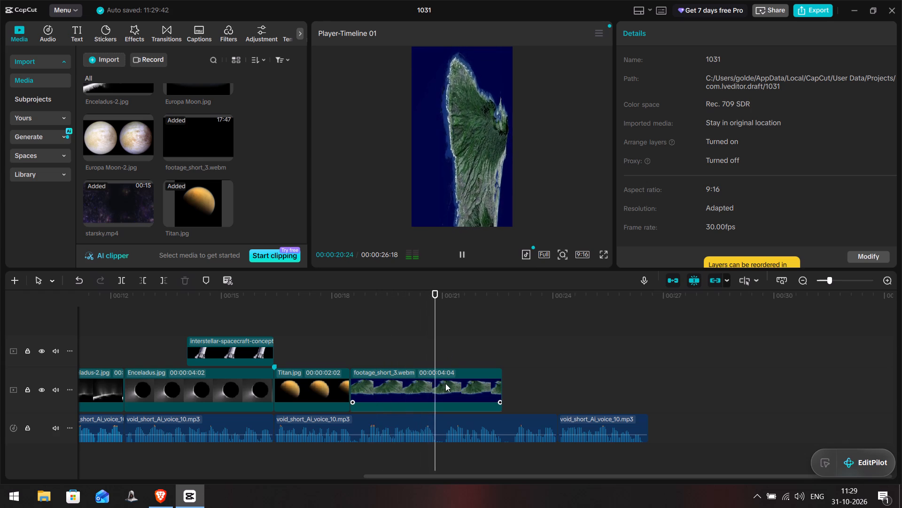
key(space)
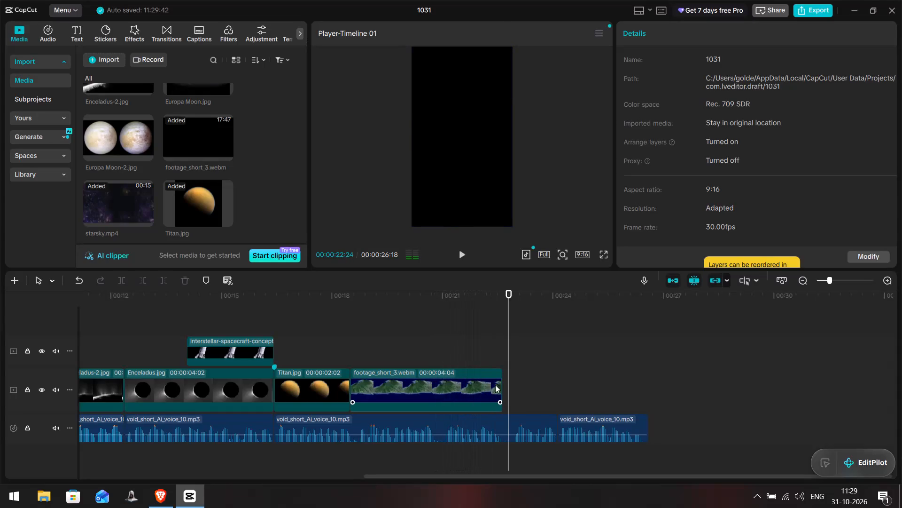
click(502, 383)
drag(502, 383, 505, 384)
drag(505, 384, 510, 384)
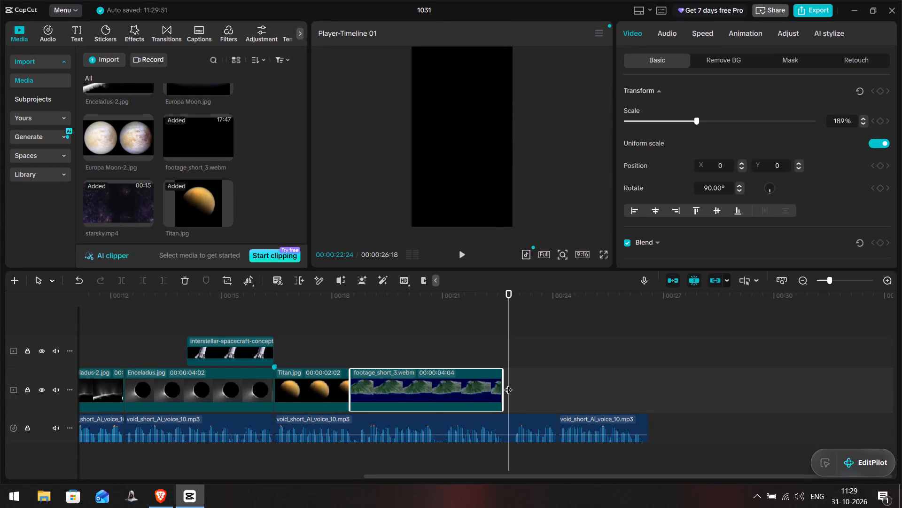
drag(505, 380, 511, 383)
Place Welcome to the Cosmic Void.png on the main track directly after footage_short_3.webm.
click(494, 343)
scroll(158, 174, down, 4)
scroll(158, 169, up, 7)
scroll(222, 125, up, 1)
scroll(253, 129, down, 5)
scroll(246, 130, up, 7)
scroll(178, 172, up, 4)
scroll(178, 172, down, 6)
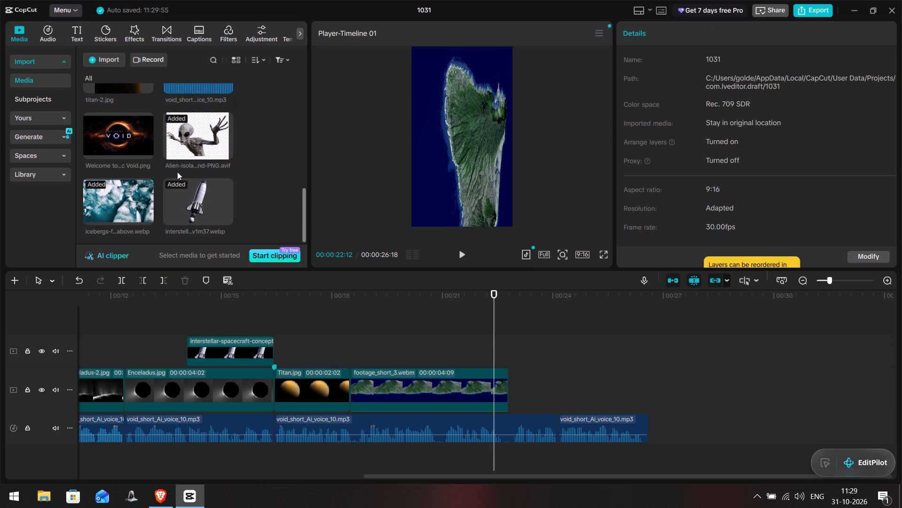
scroll(177, 172, down, 6)
drag(124, 136, 512, 389)
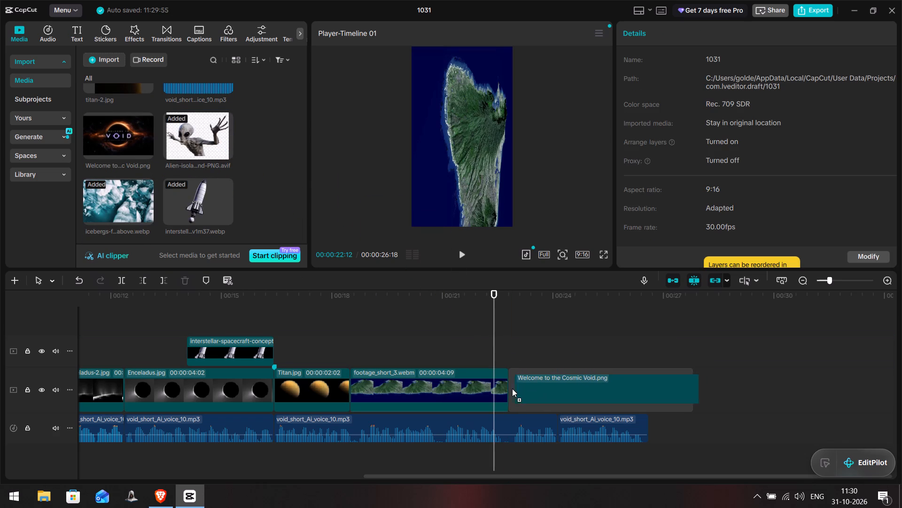
drag(512, 389, 509, 389)
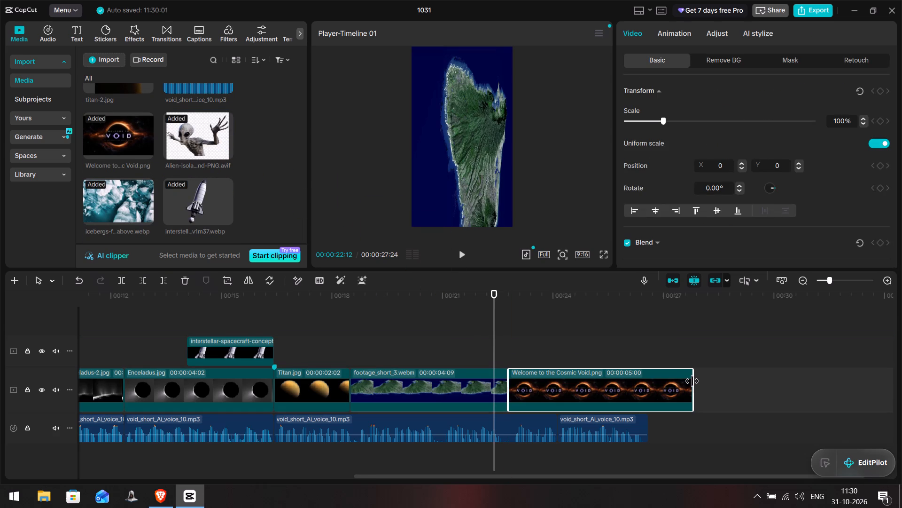
Shorten Welcome to the Cosmic Void.png to 00:00:03:27 so it ends just past the voiceover.
drag(692, 381, 647, 388)
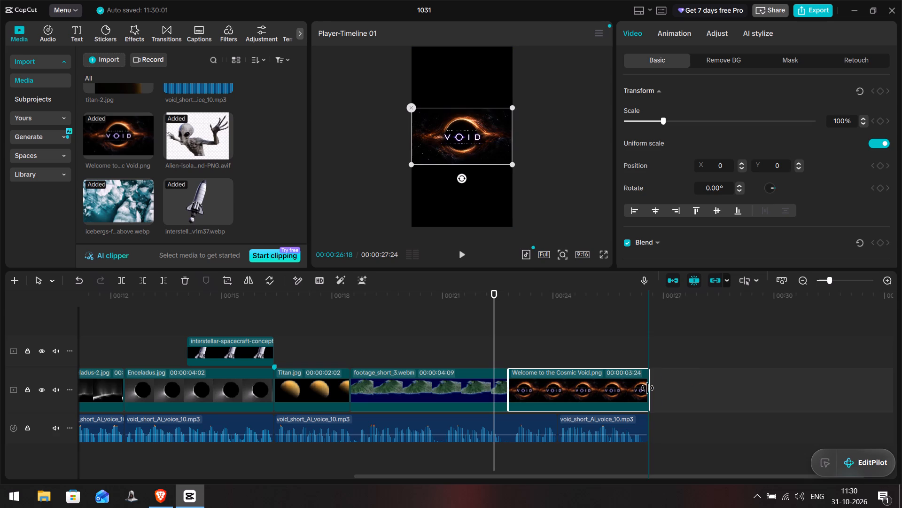
drag(647, 388, 652, 389)
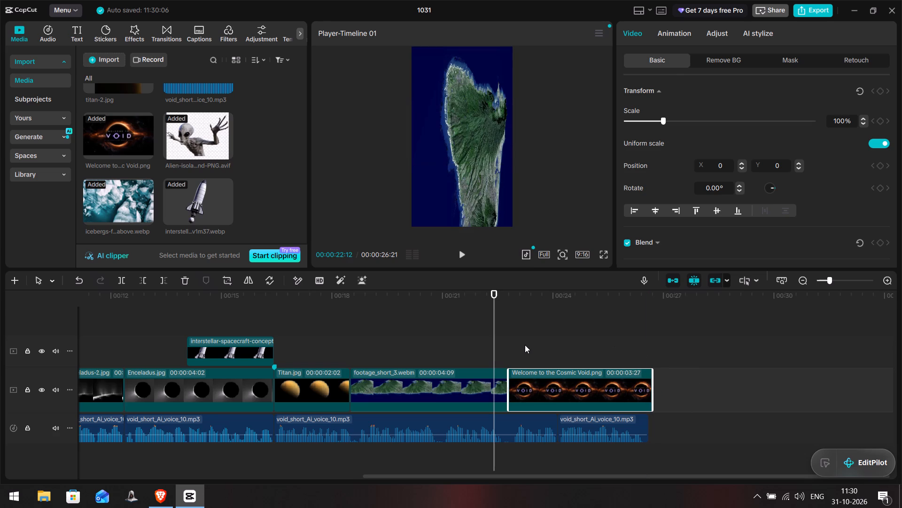
Add a Transform keyframe at 100% scale at the start of Welcome to the Cosmic Void.png, at 00:00:22:24.
click(525, 345)
drag(525, 345, 511, 346)
click(523, 383)
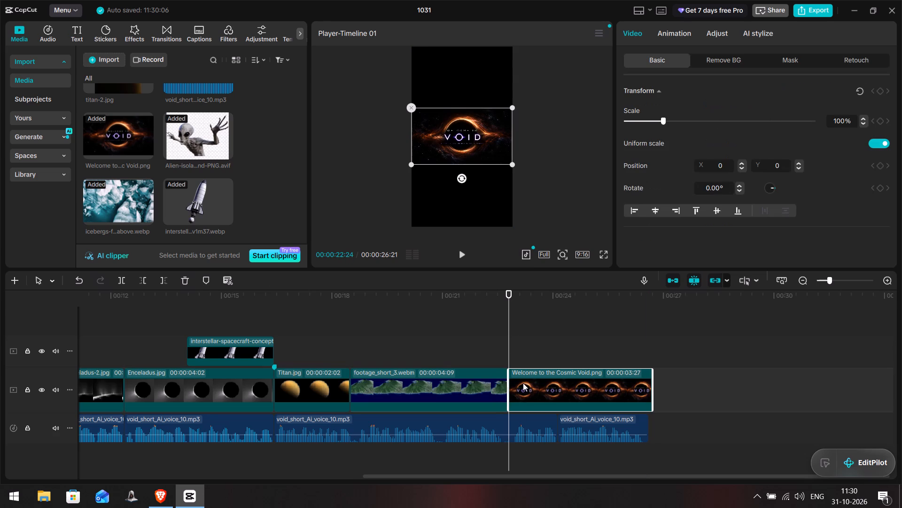
click(881, 96)
click(881, 90)
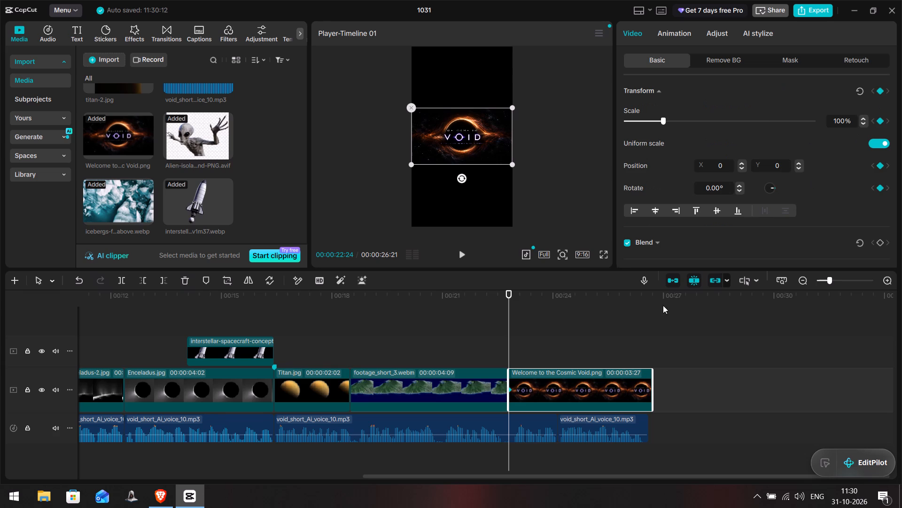
Add a Transform keyframe at 00:00:26:18 on Welcome to the Cosmic Void.png and enlarge the image there for a zoom-in.
click(622, 348)
drag(622, 348, 640, 359)
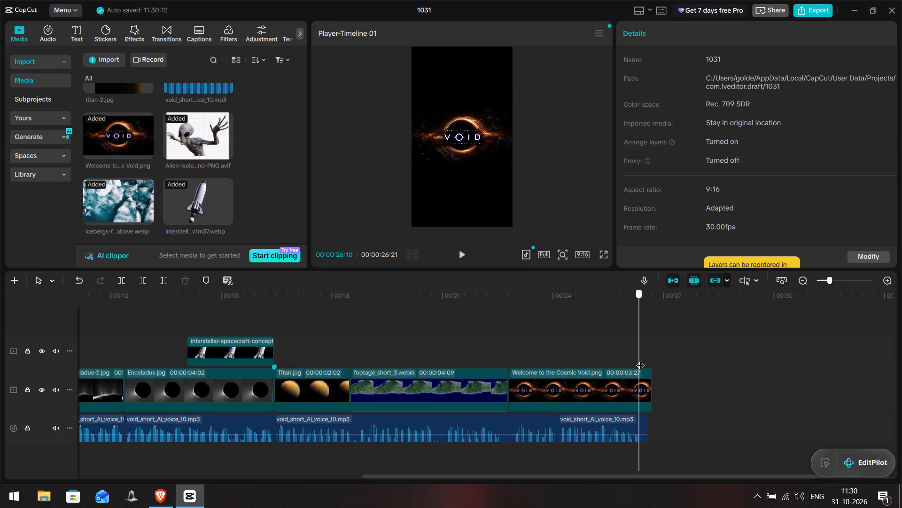
drag(640, 359, 645, 364)
click(638, 389)
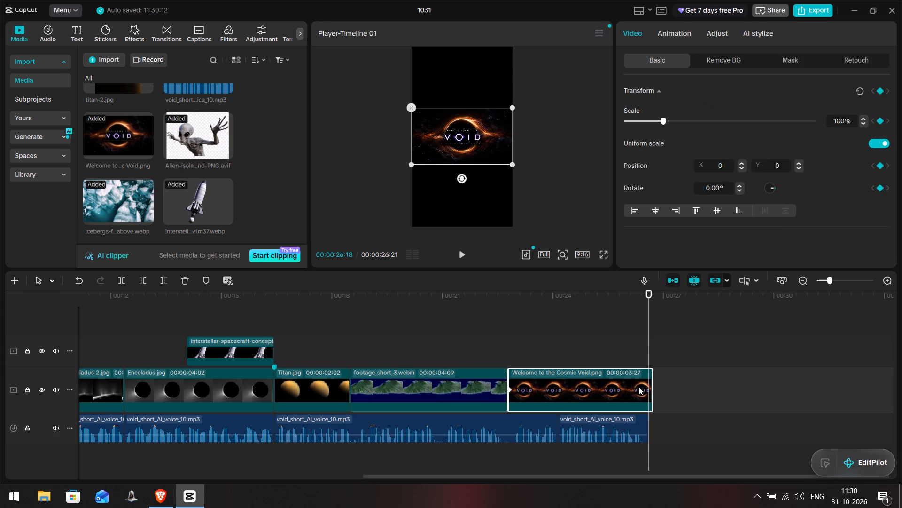
click(882, 93)
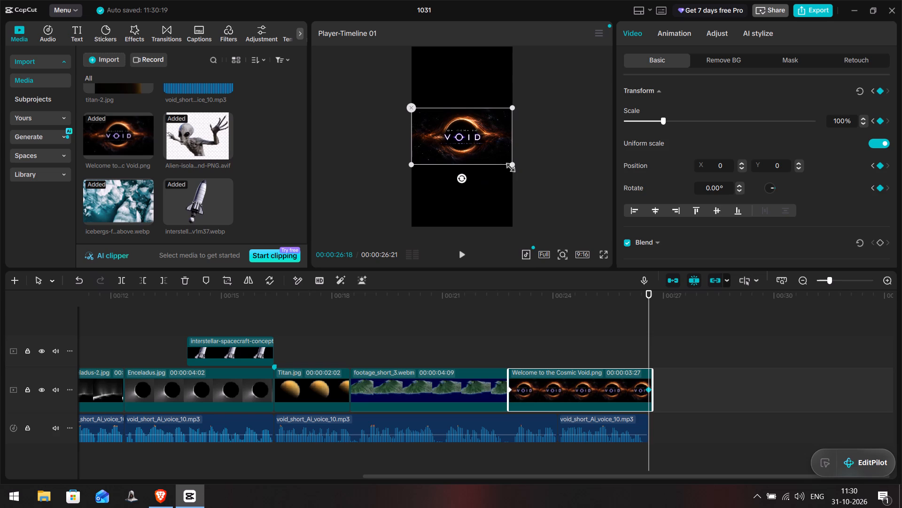
drag(508, 166, 581, 249)
Play the ending from about 00:00:20:29 to check the island shot and the zooming VOID image.
click(442, 330)
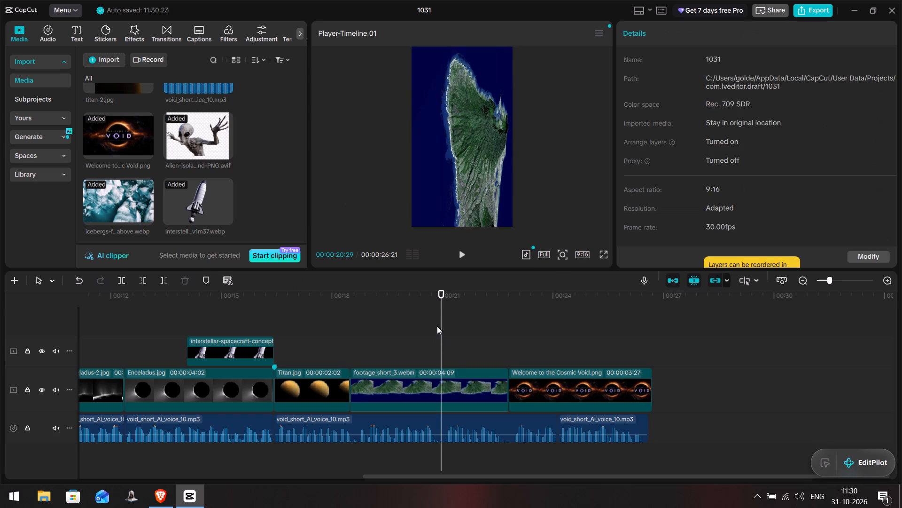
key(space)
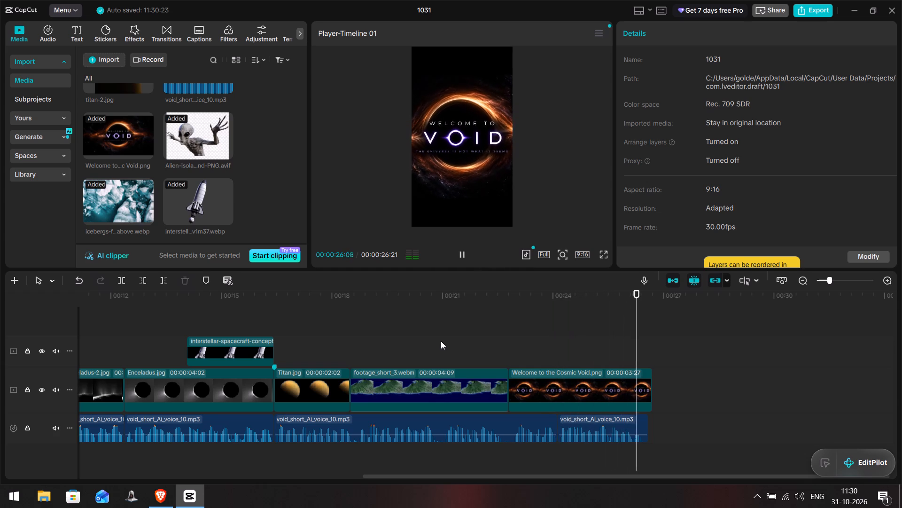
Add Can You Hear The Music.mp3 to a new audio track below the voiceover, starting at 00:00:00:00.
click(242, 296)
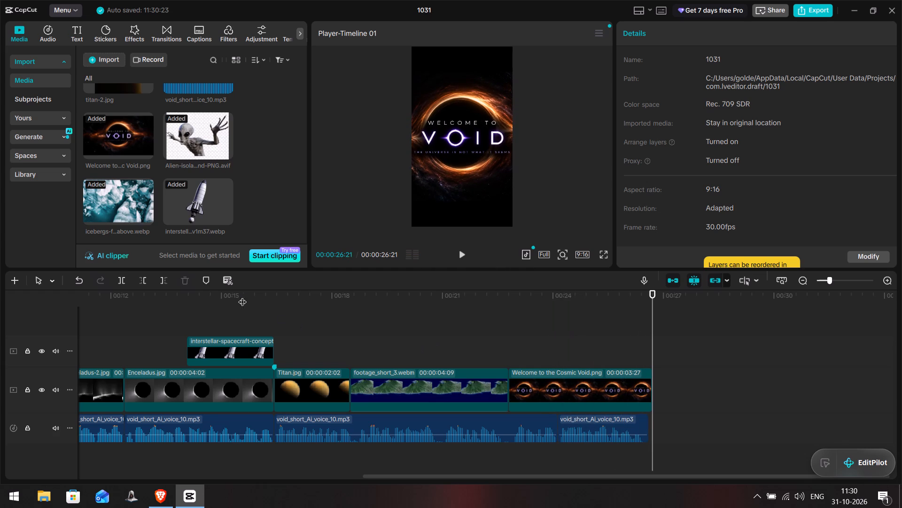
drag(242, 296, 0, 294)
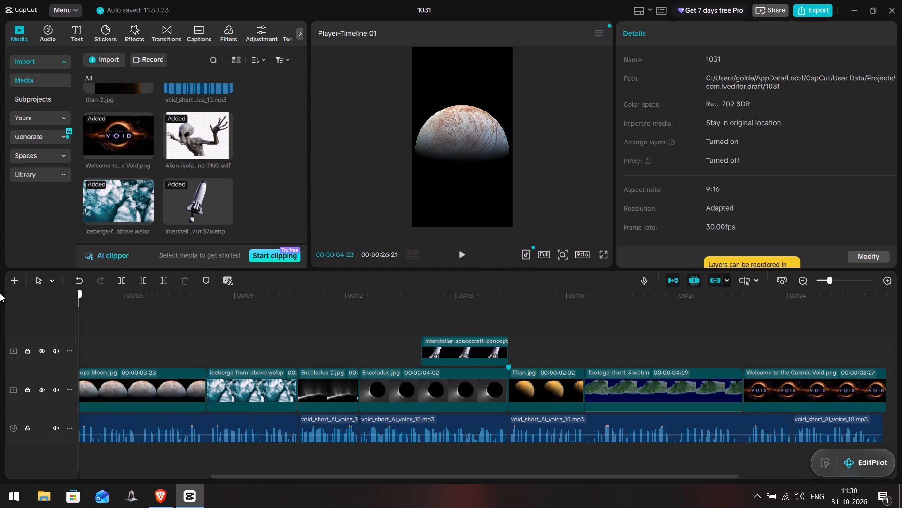
drag(0, 294, 0, 317)
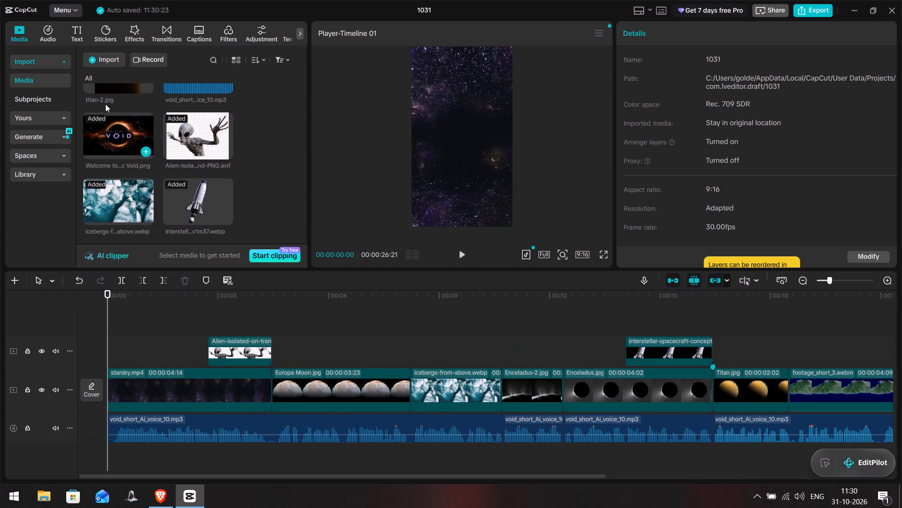
scroll(143, 173, down, 2)
scroll(142, 174, up, 7)
drag(118, 115, 146, 146)
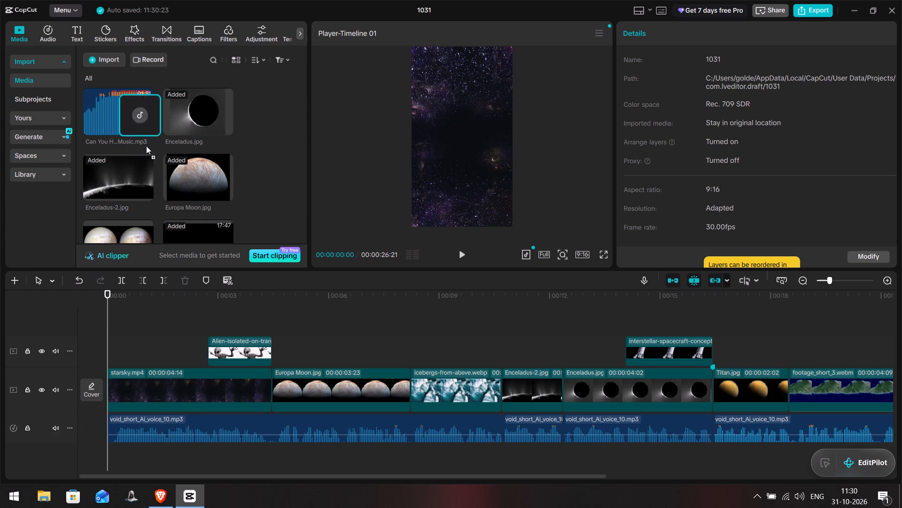
drag(146, 146, 108, 456)
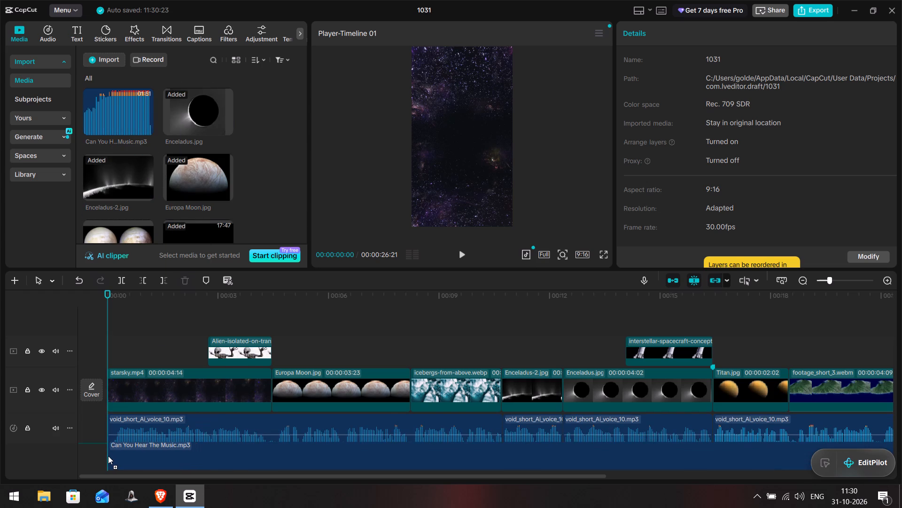
Lower the volume of Can You Hear The Music.mp3 to -16.8 dB.
scroll(137, 432, down, 5)
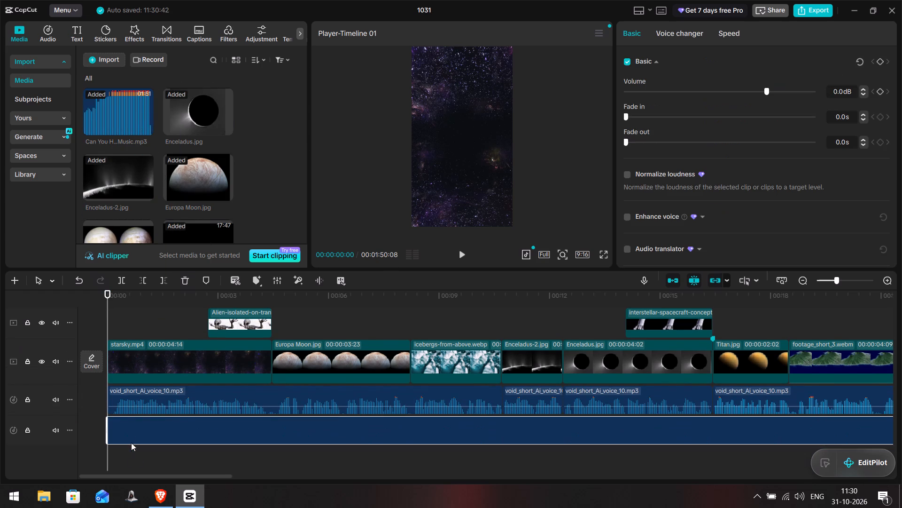
click(119, 437)
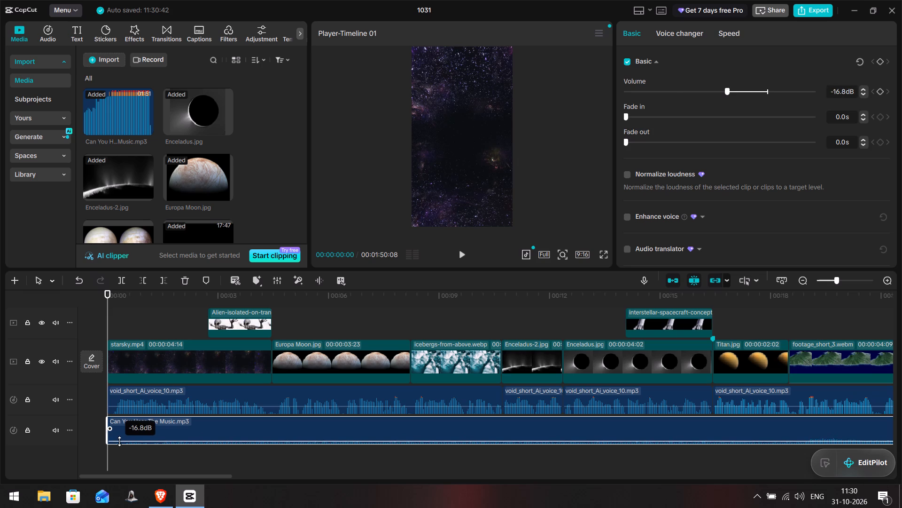
Play the opening with the music, split Can You Hear The Music.mp3 at 00:00:08:12, and delete the part before the split.
key(space)
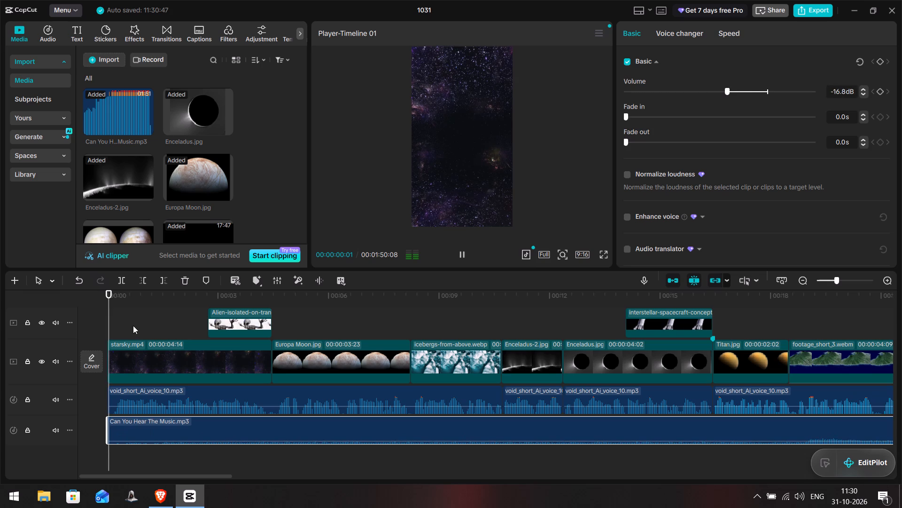
click(333, 317)
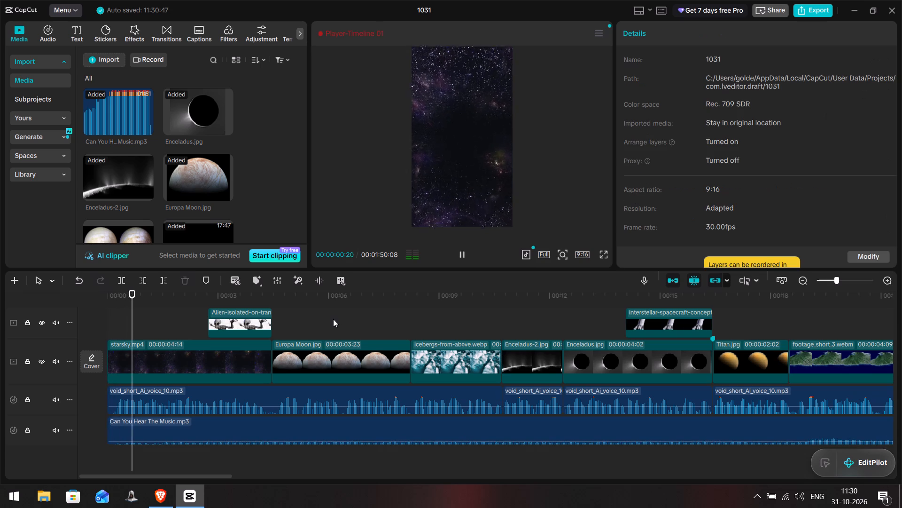
key(space)
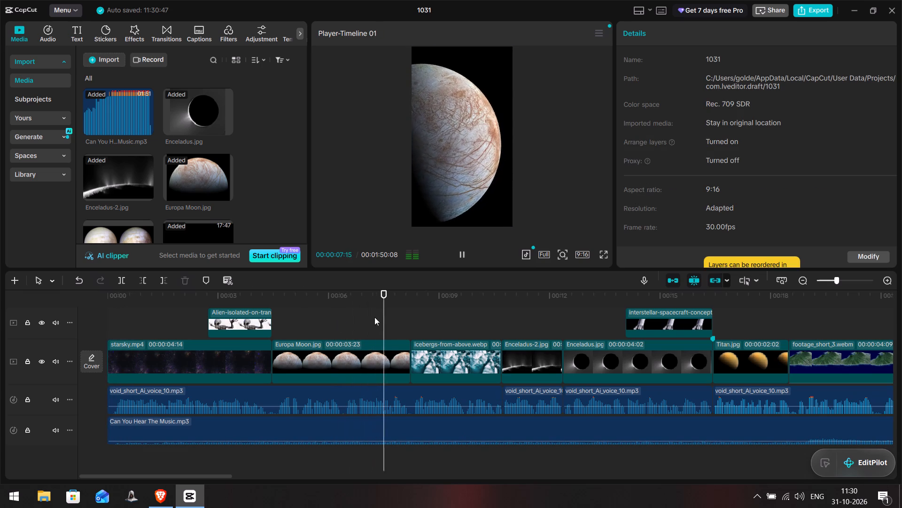
key(space)
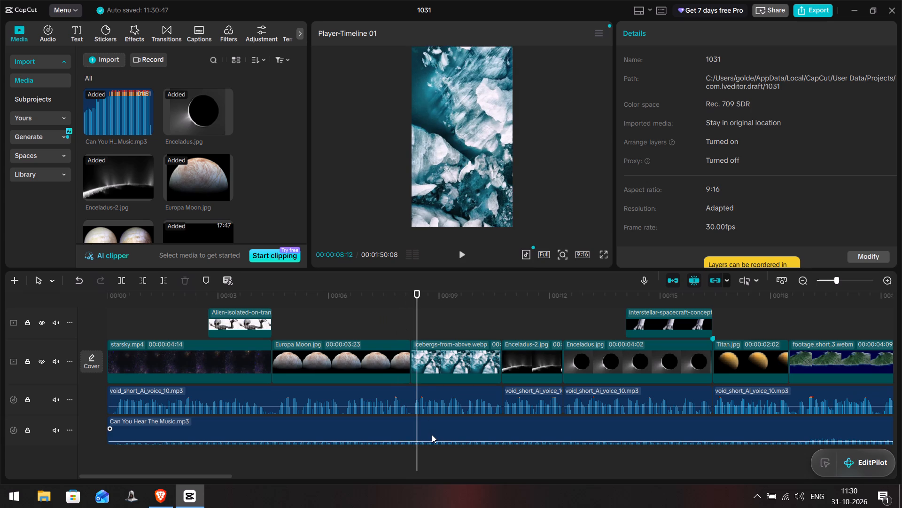
click(432, 435)
key(ctrl+b)
click(389, 431)
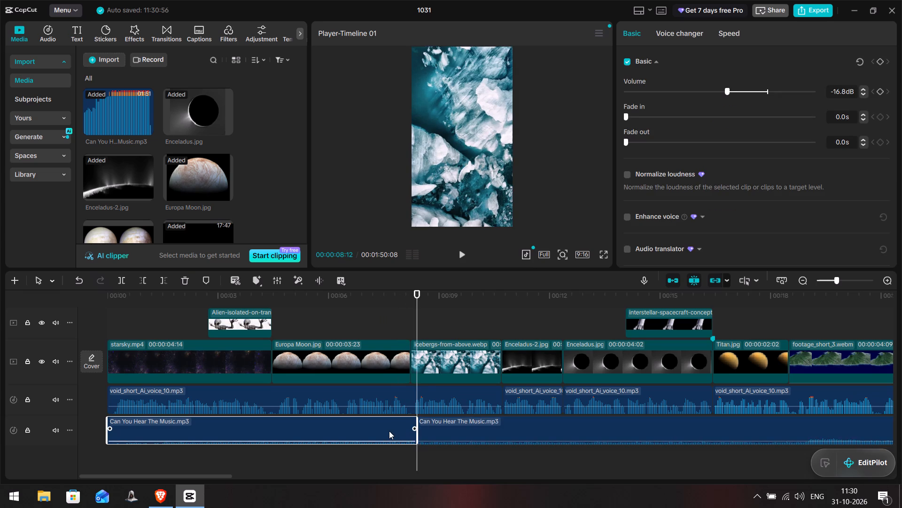
key(Delete)
Move the remaining Can You Hear The Music.mp3 clip to the start of the timeline at 00:00:00:00.
drag(451, 426, 294, 433)
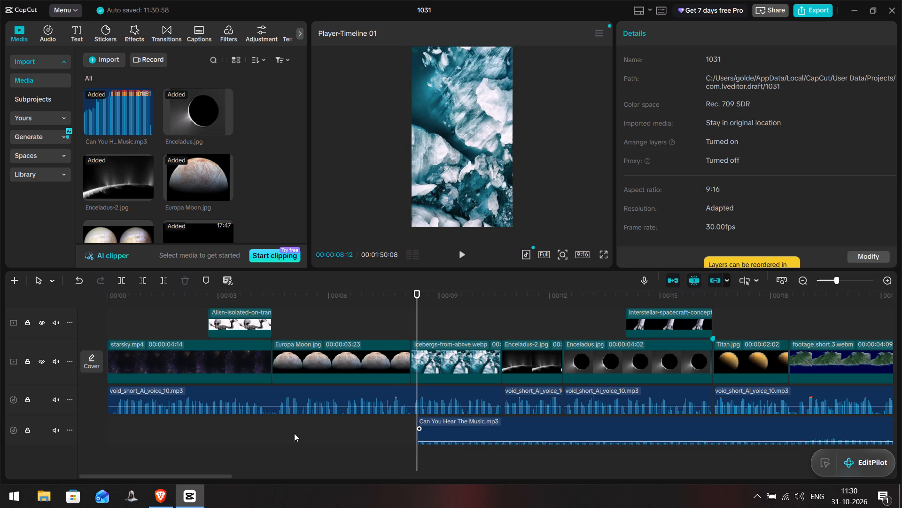
drag(294, 433, 109, 426)
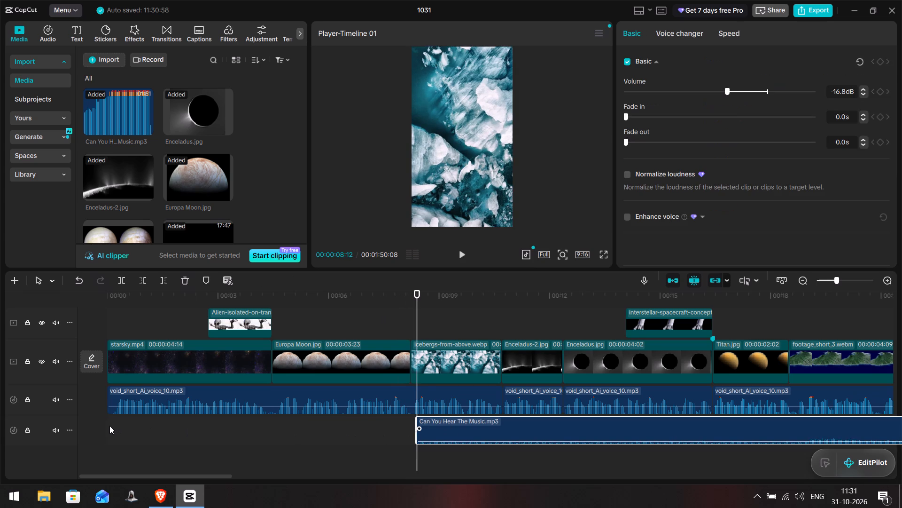
drag(109, 426, 121, 429)
Play the video from the beginning to check the background music under the voiceover.
click(129, 312)
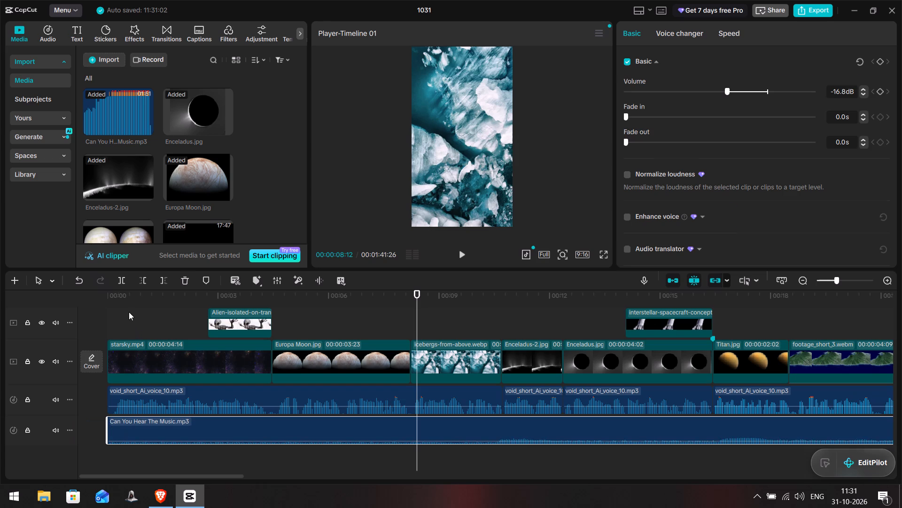
key(space)
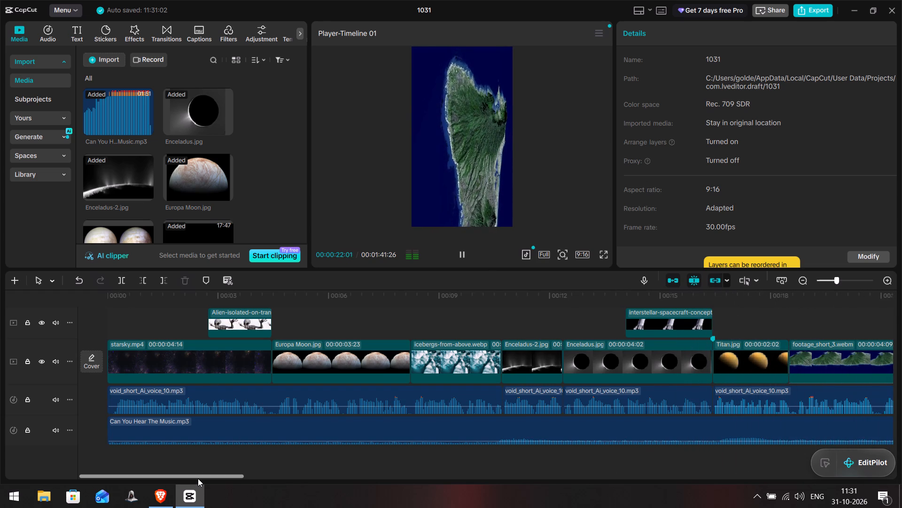
Split Can You Hear The Music.mp3 at 00:00:26:21, the end of the VOID image, and delete the excess music after it.
drag(198, 478, 309, 480)
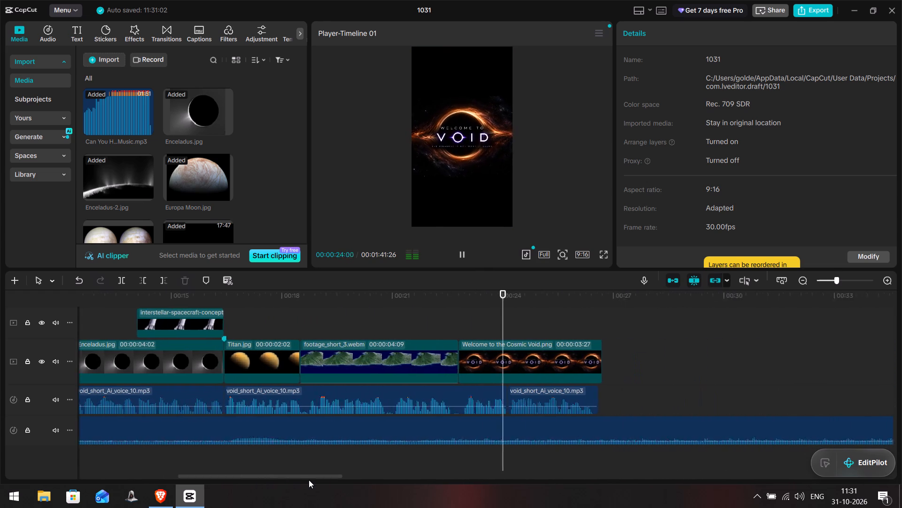
drag(309, 480, 310, 479)
click(543, 325)
drag(543, 325, 542, 326)
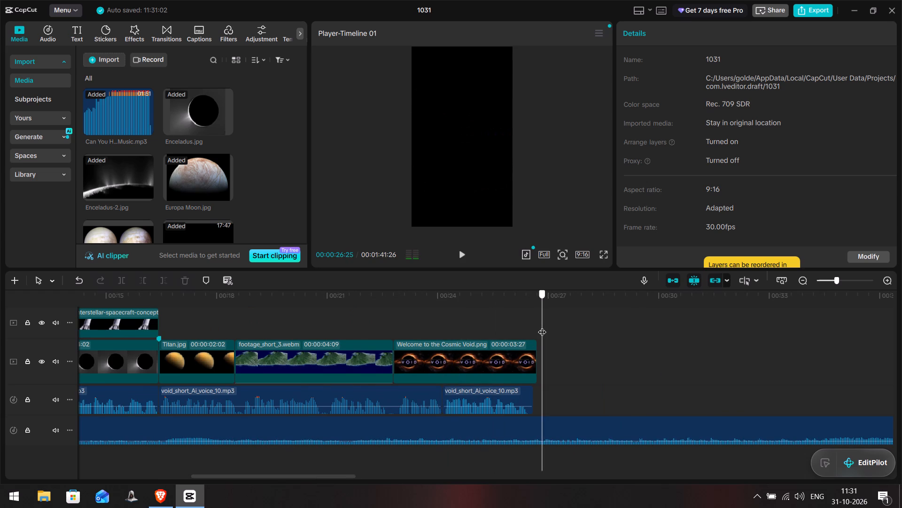
drag(542, 326, 538, 326)
click(546, 421)
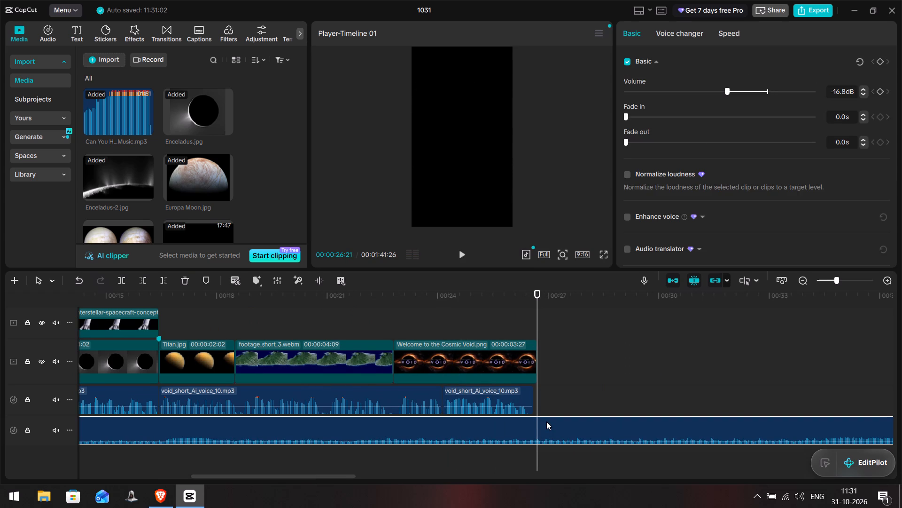
key(ctrl+b)
click(602, 434)
key(Delete)
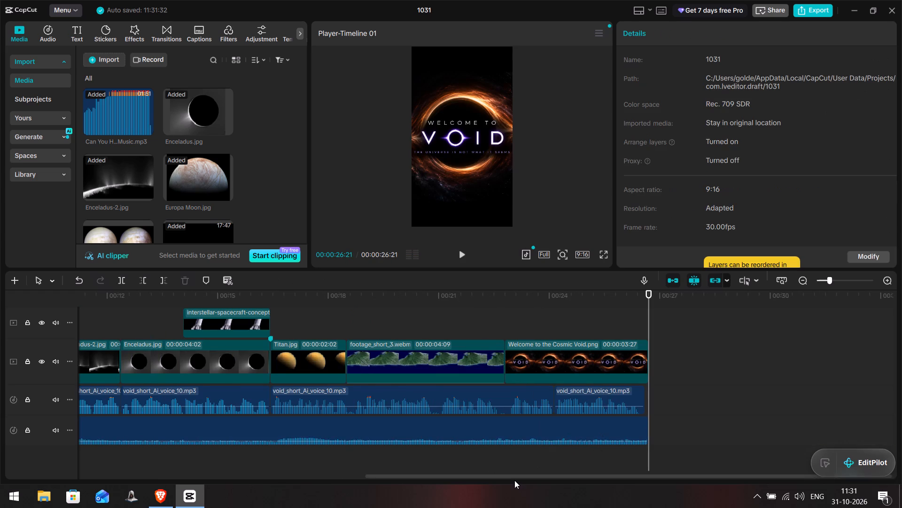
Replay the opening from the start to check the starsky and Europa shots with the music, and return to 00:00:00:00.
drag(514, 475, 70, 456)
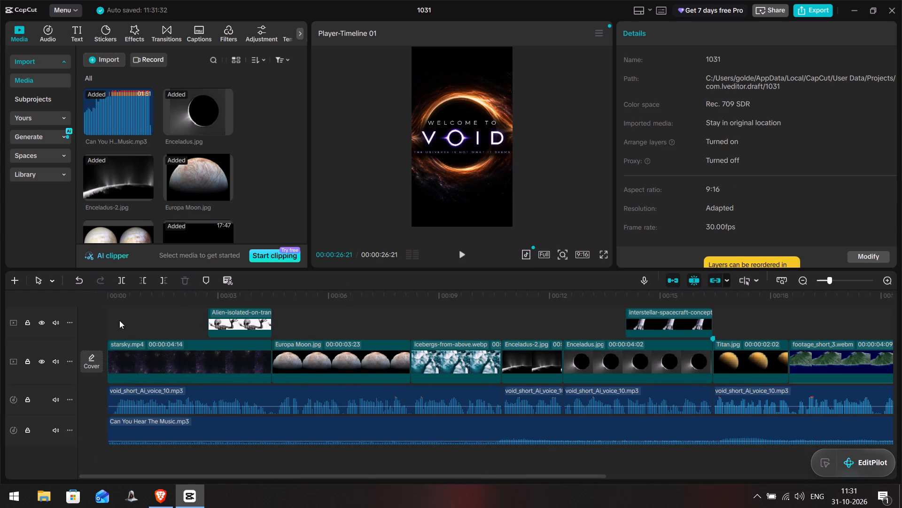
click(117, 318)
drag(117, 318, 88, 319)
key(space)
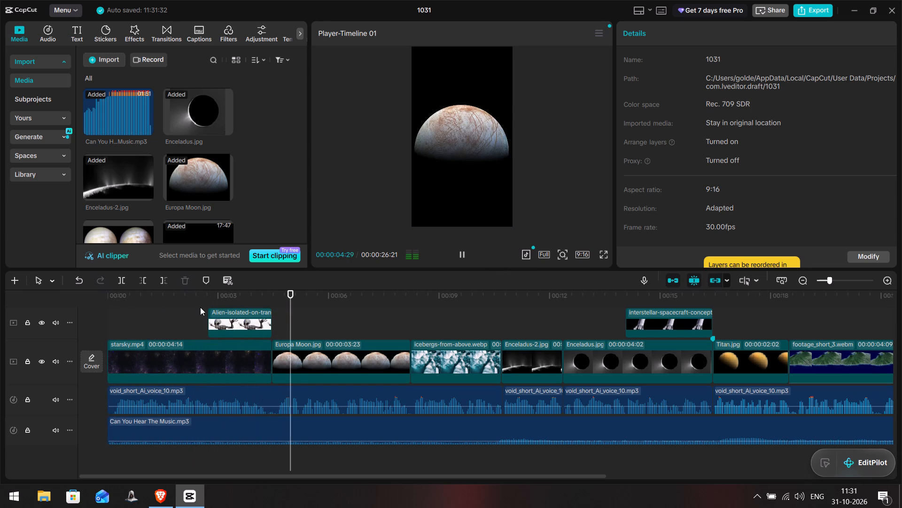
click(138, 294)
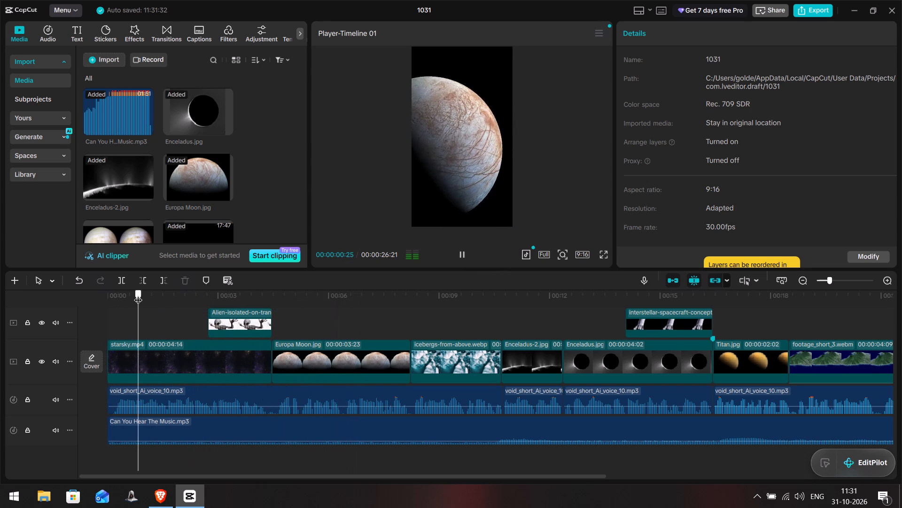
drag(138, 294, 80, 301)
key(space)
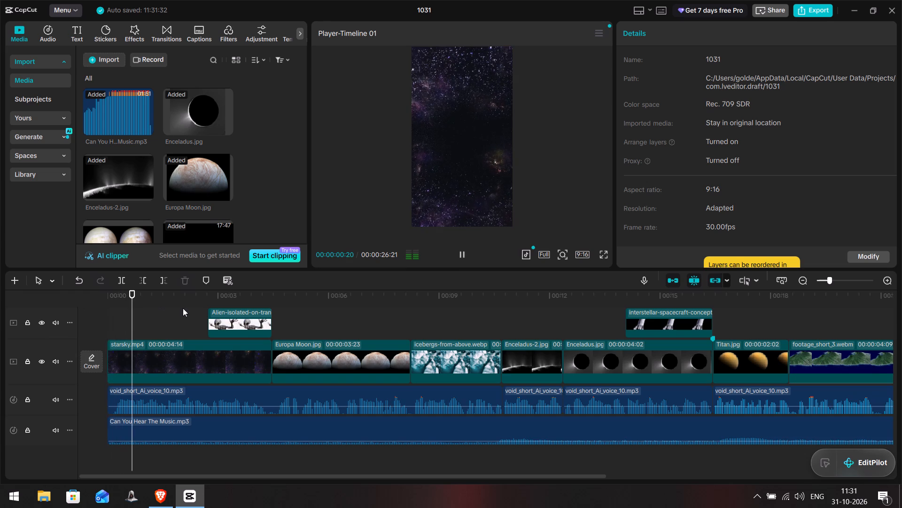
key(space)
click(113, 301)
drag(113, 298, 100, 298)
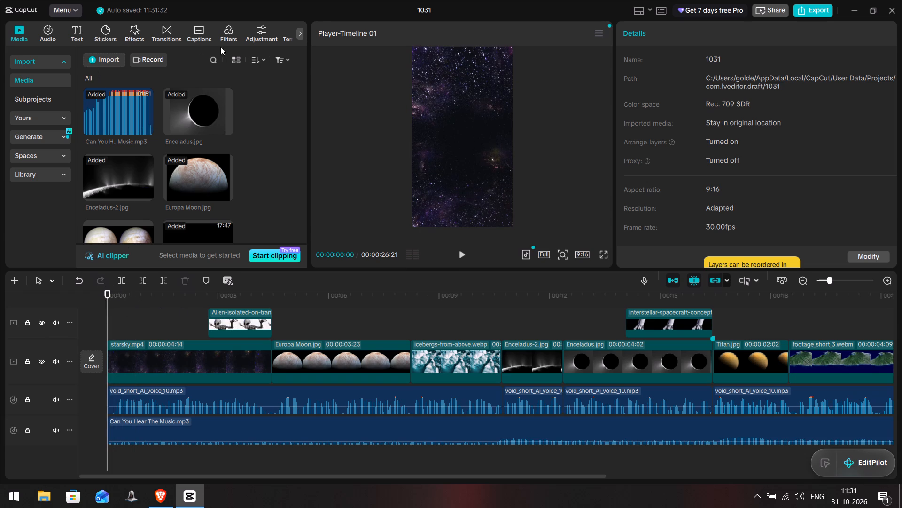
Generate captions using the Trending template with white uppercase text and pink keyword highlighting (LE RAPIDE RENARD BRUN).
click(201, 33)
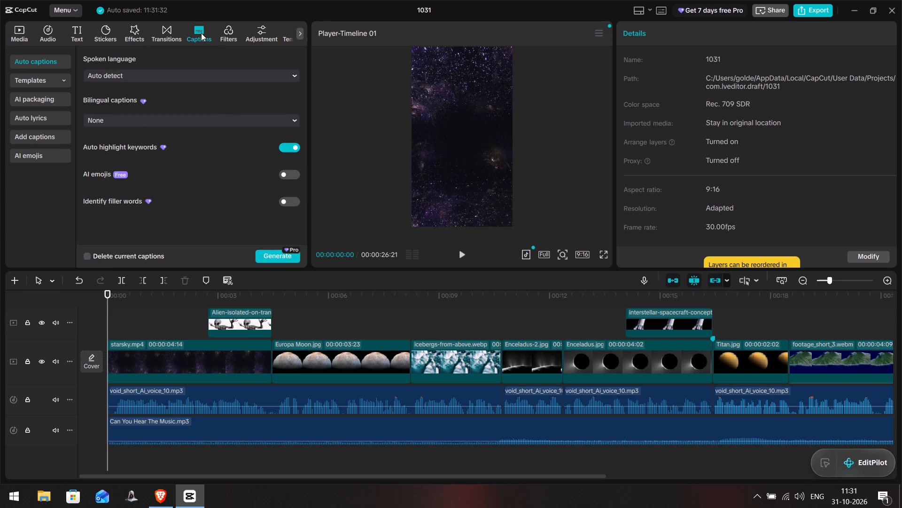
click(25, 81)
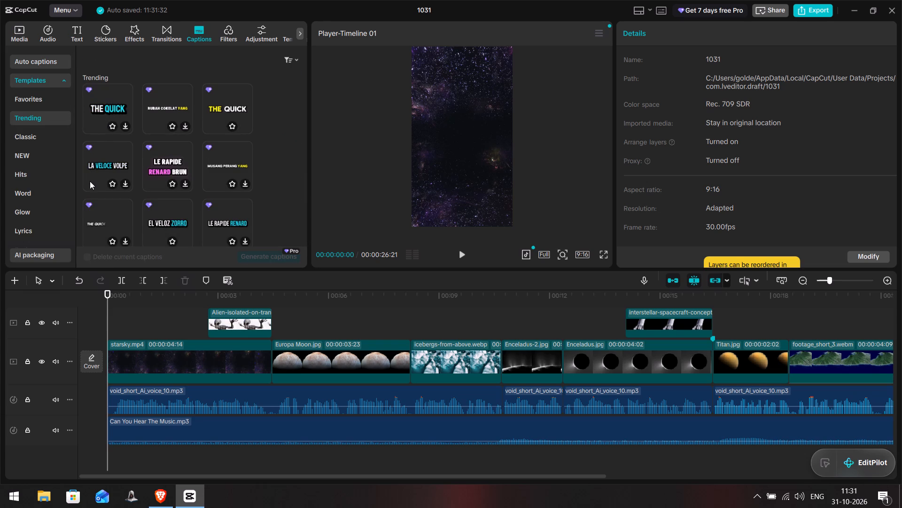
click(162, 109)
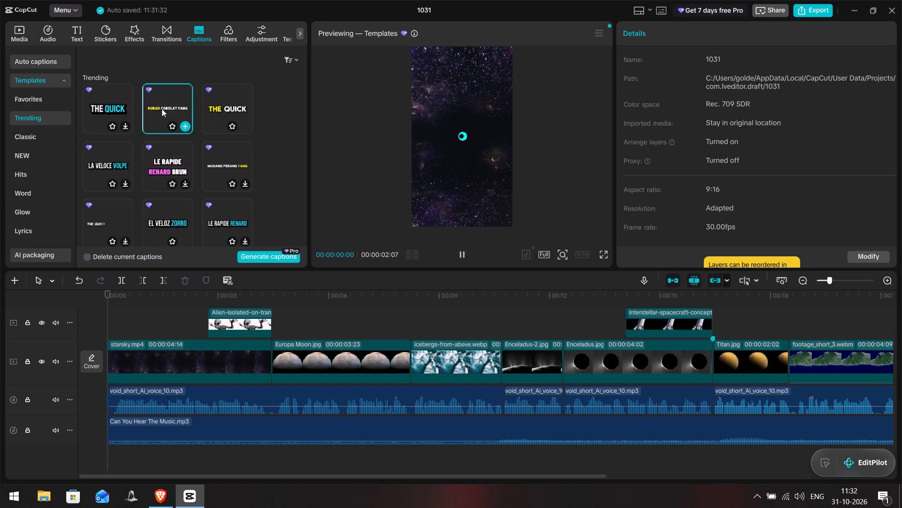
click(47, 132)
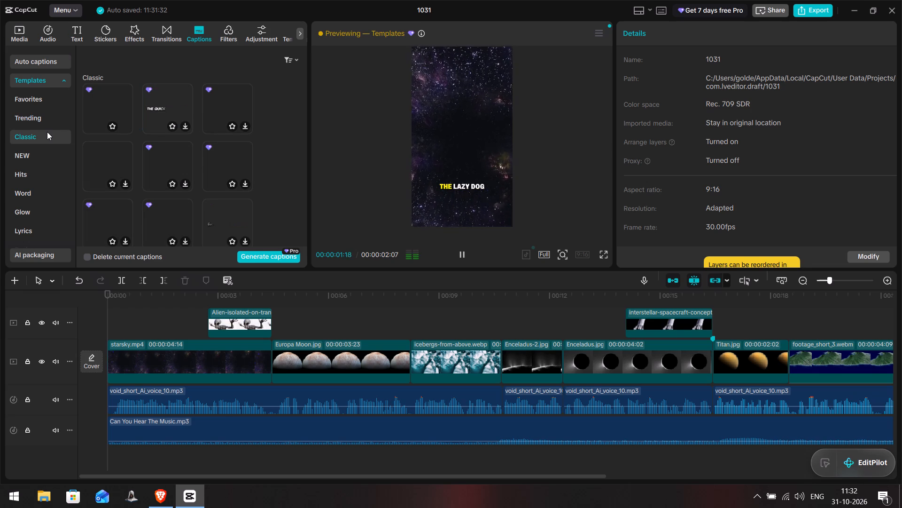
click(47, 120)
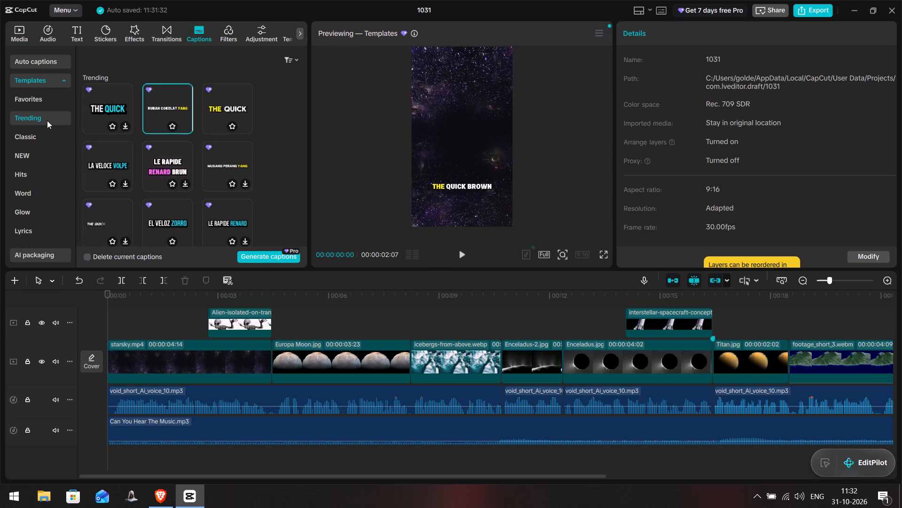
click(179, 161)
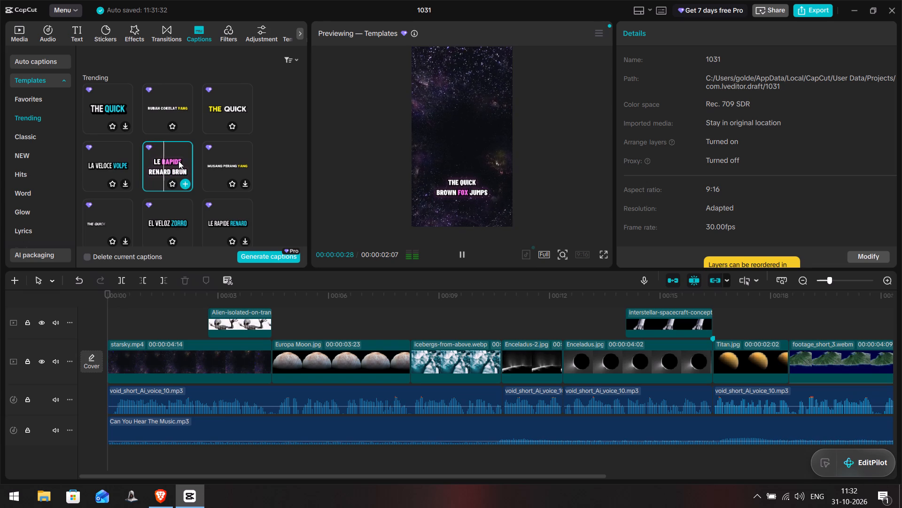
scroll(169, 167, down, 1)
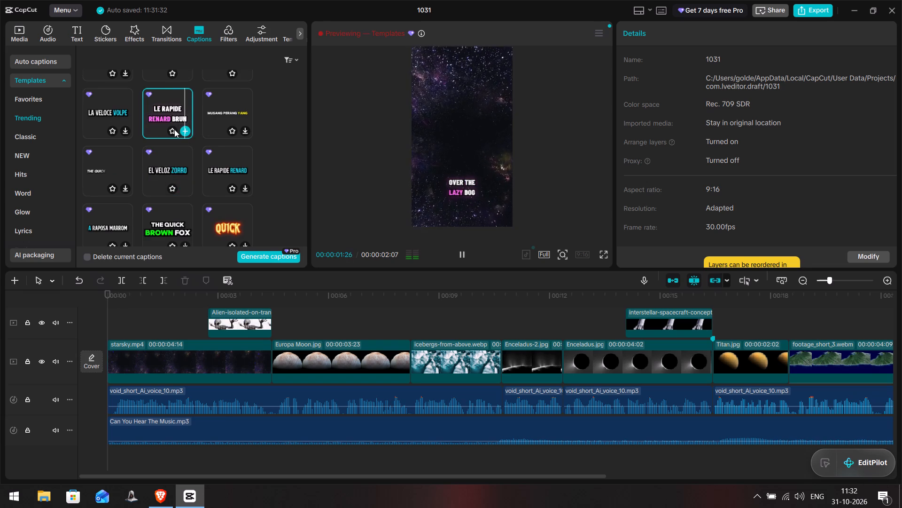
click(254, 254)
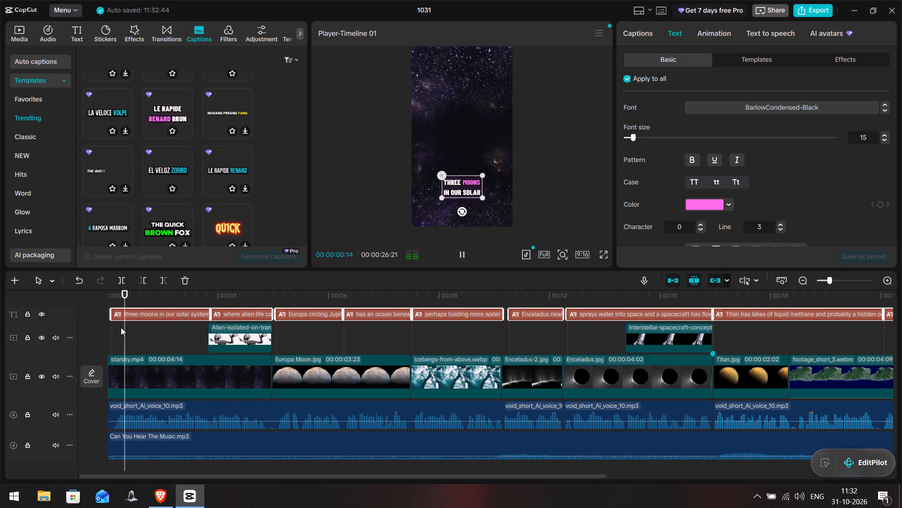
key(space)
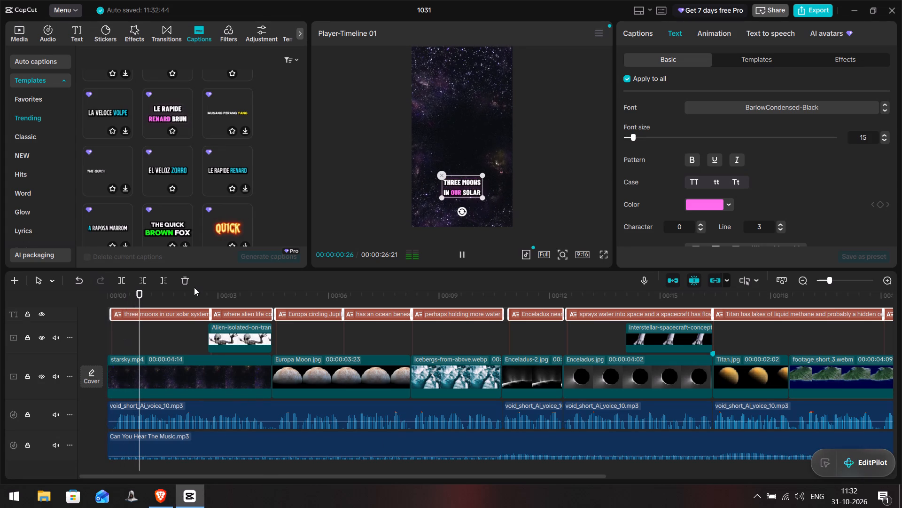
drag(870, 135, 861, 137)
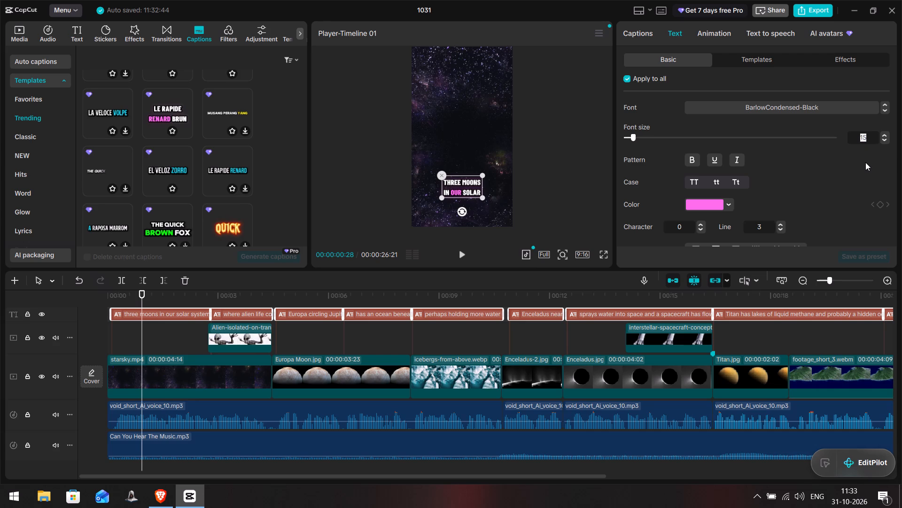
text(20)
key(BackSpace)
key(2)
key(Return)
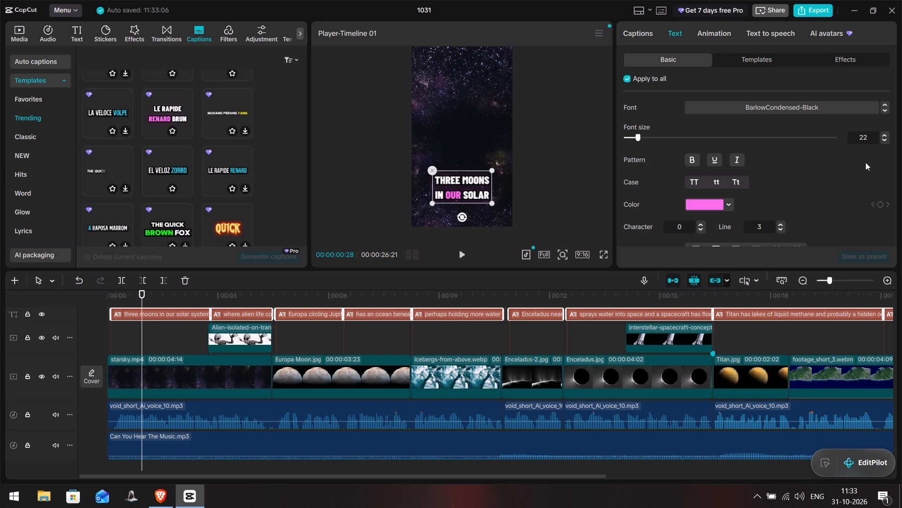
click(871, 142)
key(BackSpace)
key(4)
key(Return)
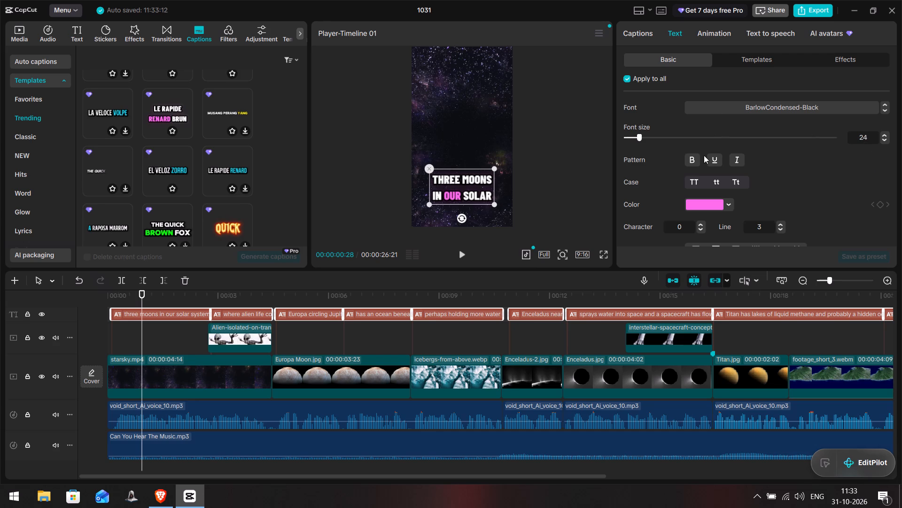
Change the captions' keyword highlight color to dark purple, hex 7A0093.
click(727, 204)
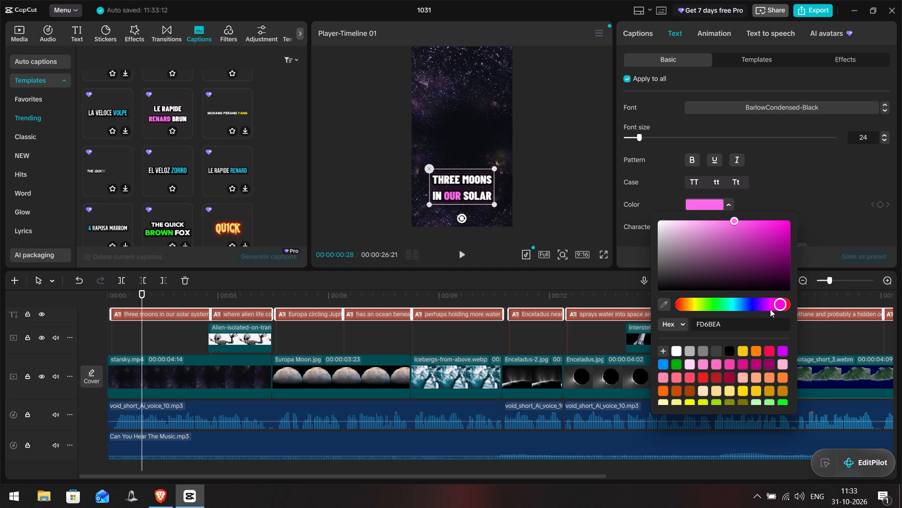
drag(781, 305, 773, 305)
drag(770, 224, 765, 264)
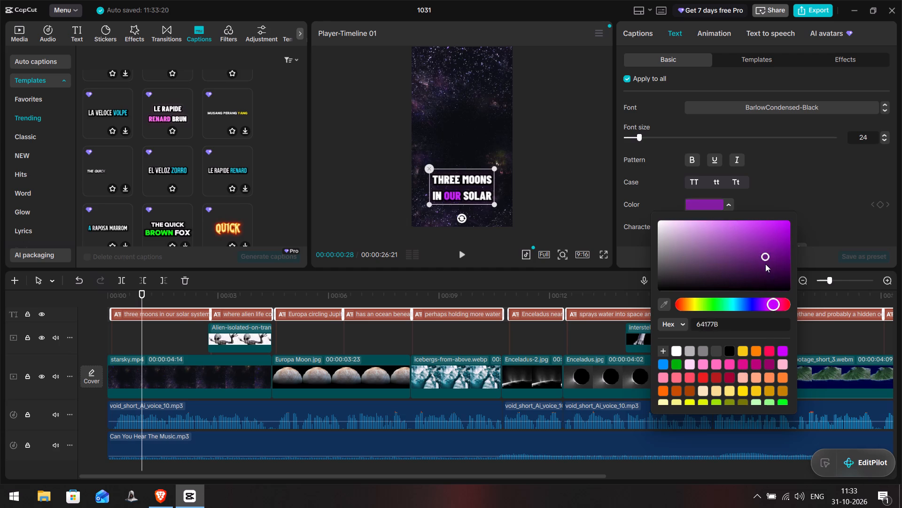
drag(765, 264, 794, 252)
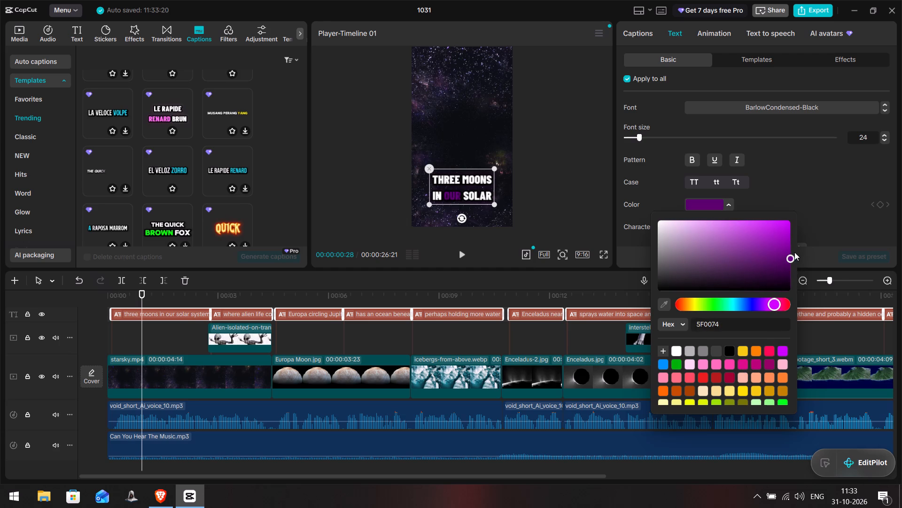
drag(794, 252, 795, 250)
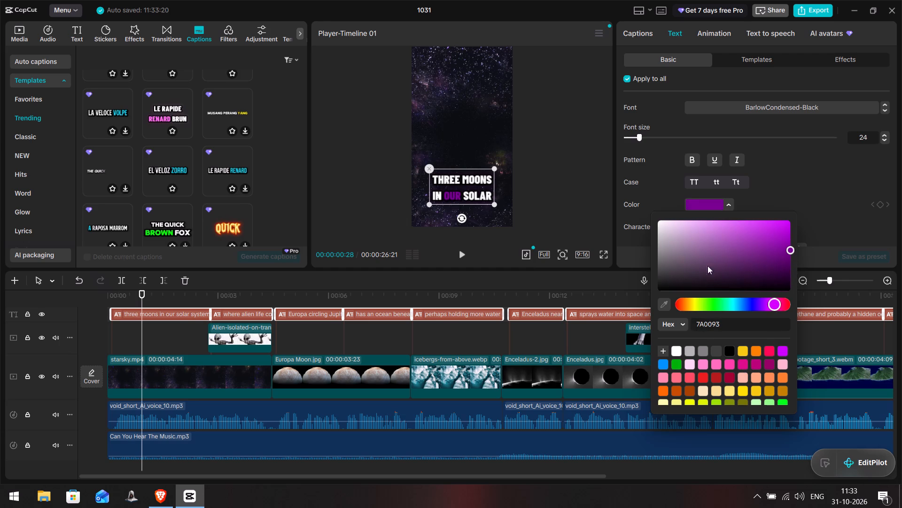
click(124, 332)
Play the video from the start through the Titan shot to check the restyled captions against the visuals.
click(134, 292)
drag(134, 294, 93, 294)
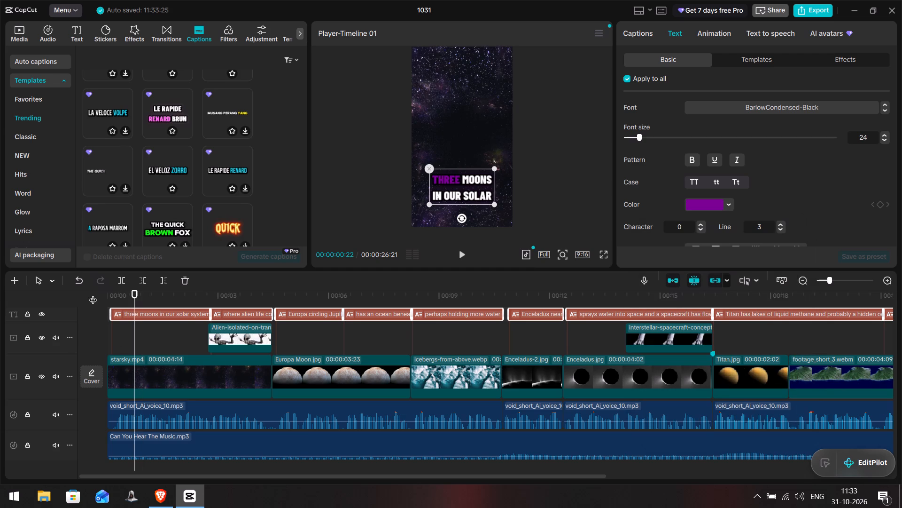
drag(93, 294, 70, 293)
drag(127, 292, 92, 294)
key(space)
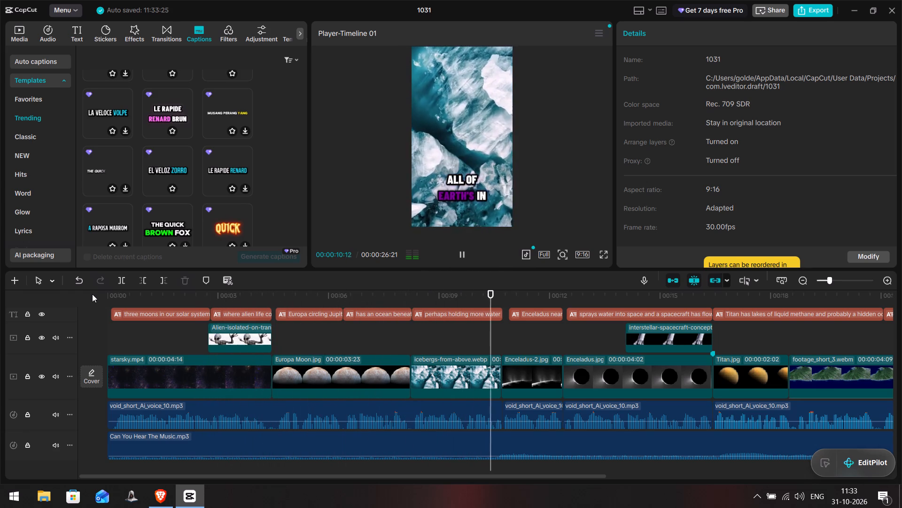
click(410, 295)
click(496, 294)
click(481, 294)
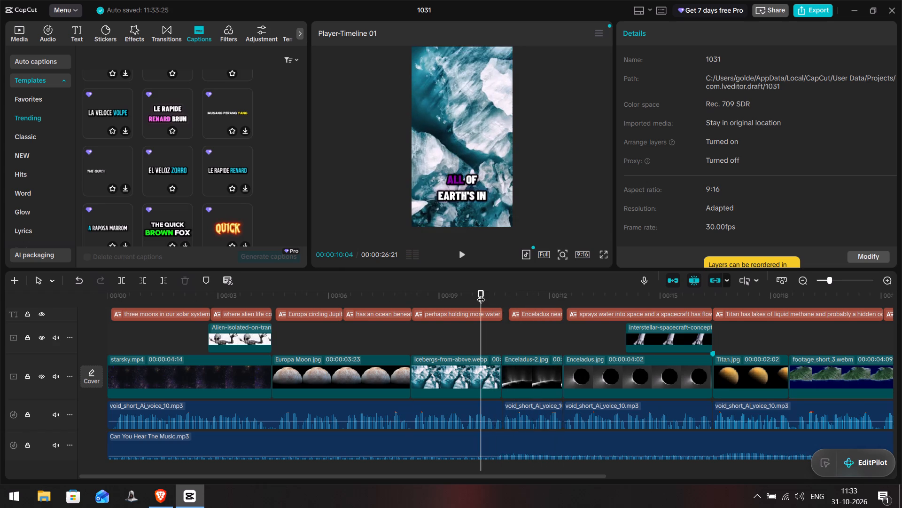
key(space)
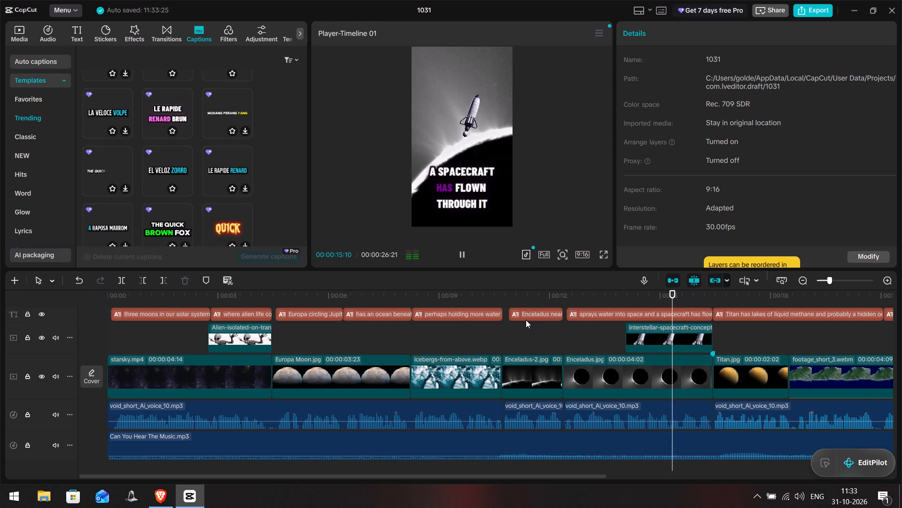
key(space)
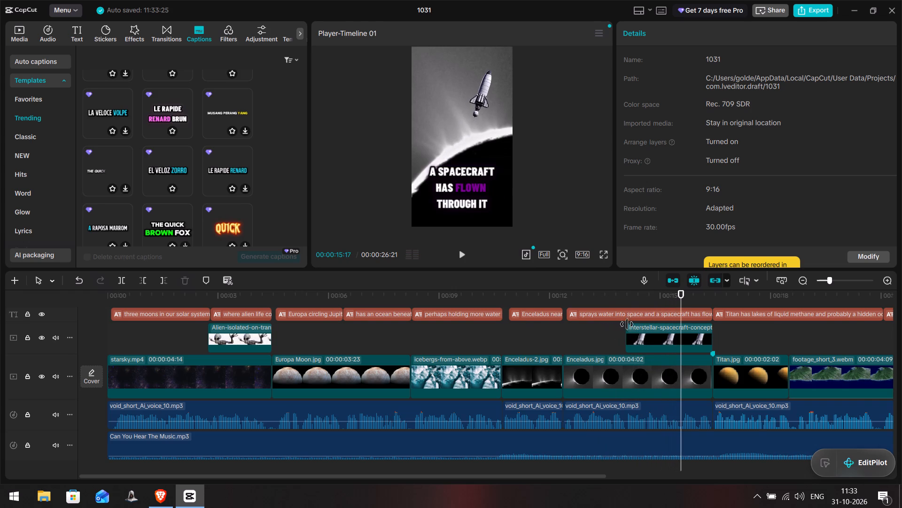
click(643, 297)
key(space)
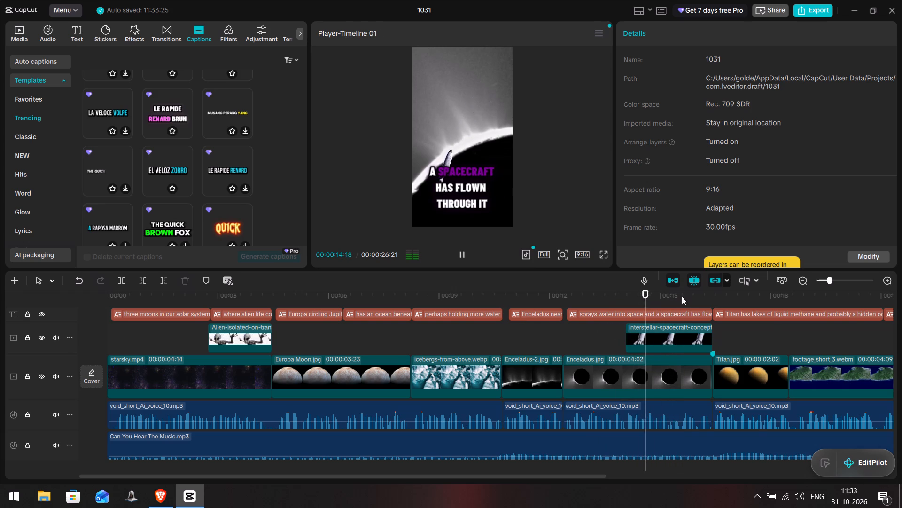
click(706, 293)
key(space)
key(space)
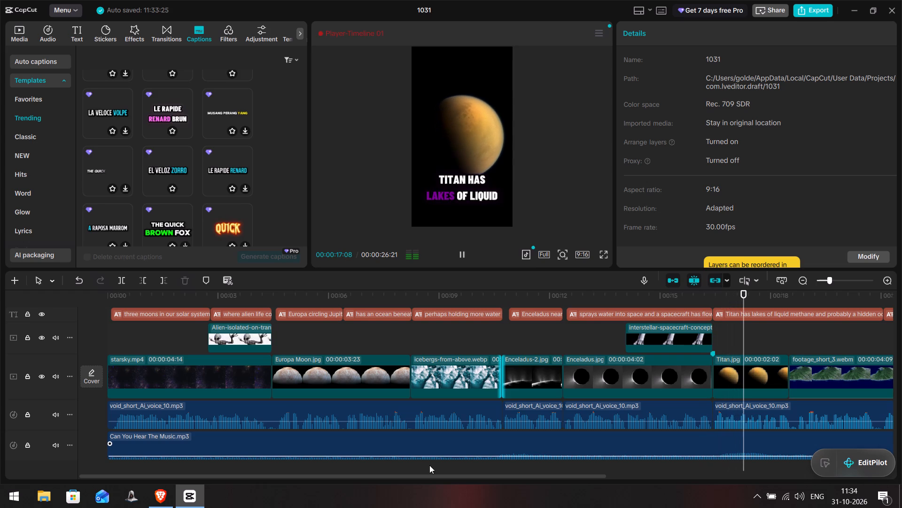
key(space)
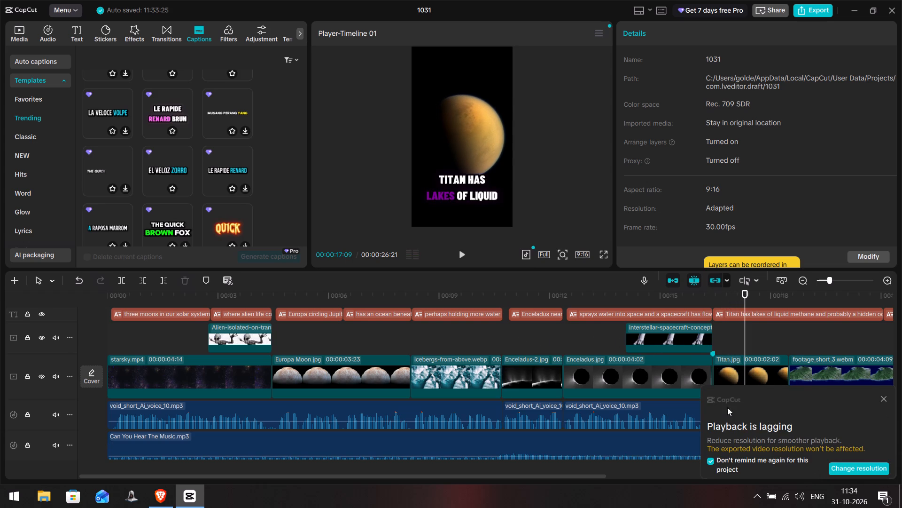
click(883, 397)
Combine all timeline clips, captions and audio into one compound clip.
click(398, 340)
key(ctrl+a)
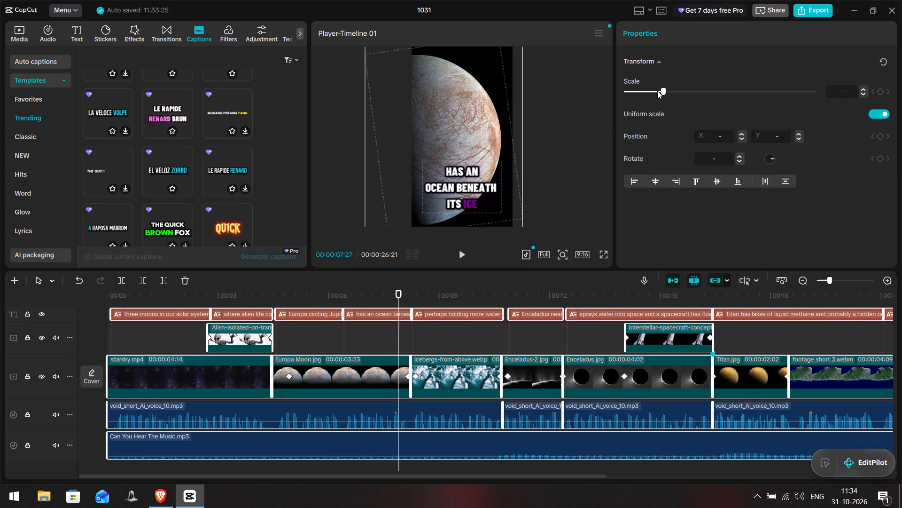
right_click(362, 389)
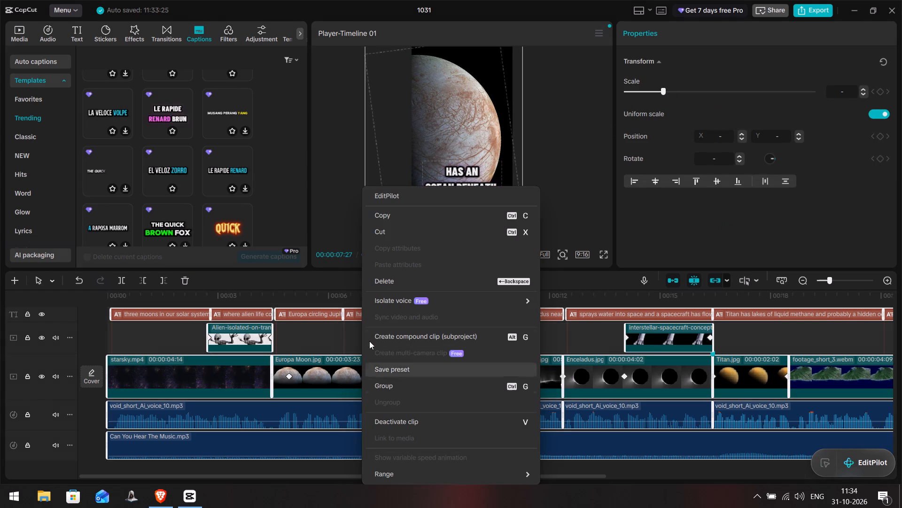
click(379, 333)
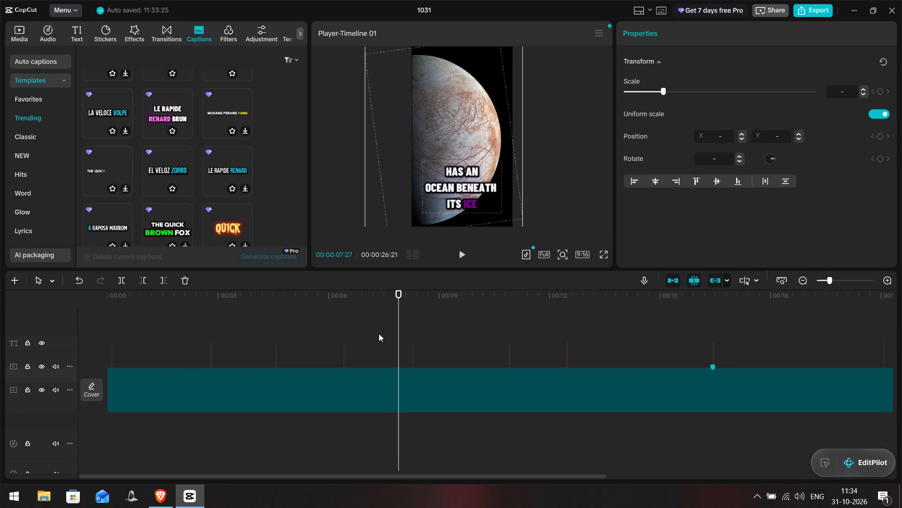
Enable Motion blur on the compound clip with its Blur amount set to 0.
scroll(319, 438, down, 6)
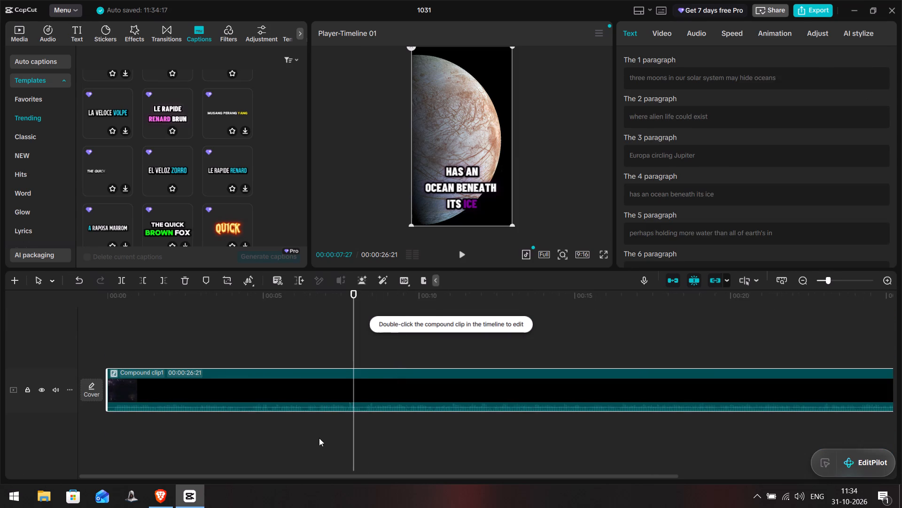
scroll(319, 438, down, 2)
ctrl+scroll(320, 436, down, 3)
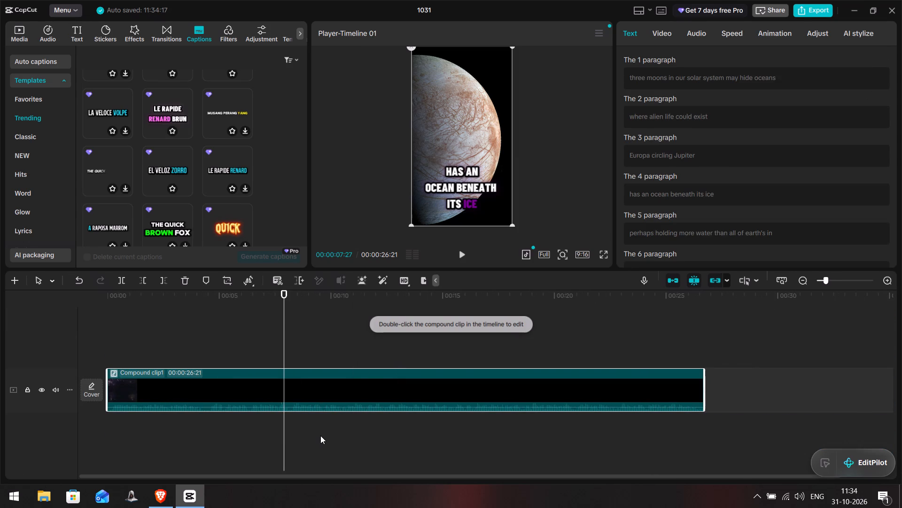
click(669, 39)
scroll(685, 162, down, 7)
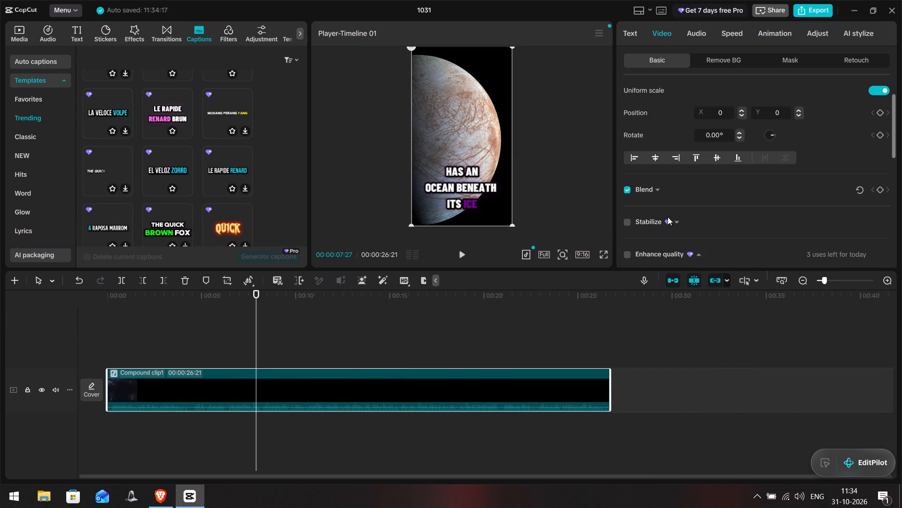
scroll(668, 217, down, 8)
scroll(717, 182, down, 5)
scroll(701, 230, down, 6)
click(628, 211)
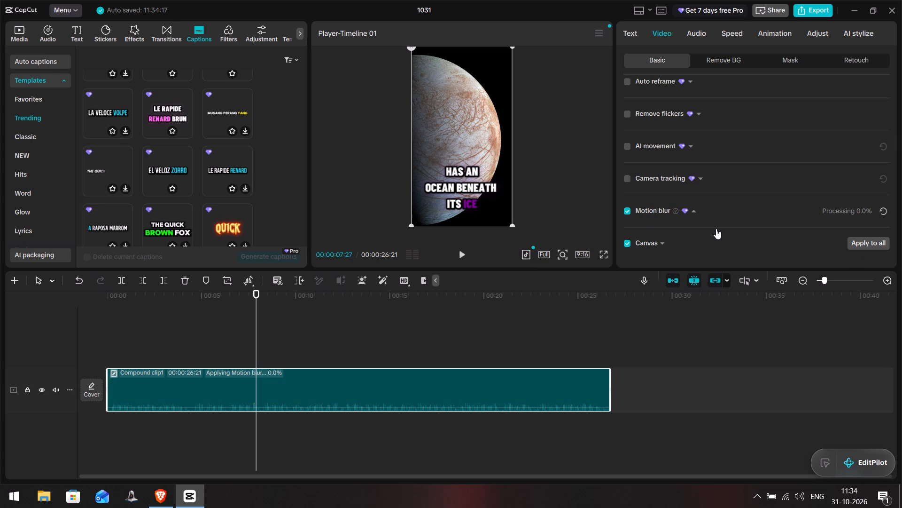
drag(692, 240, 605, 246)
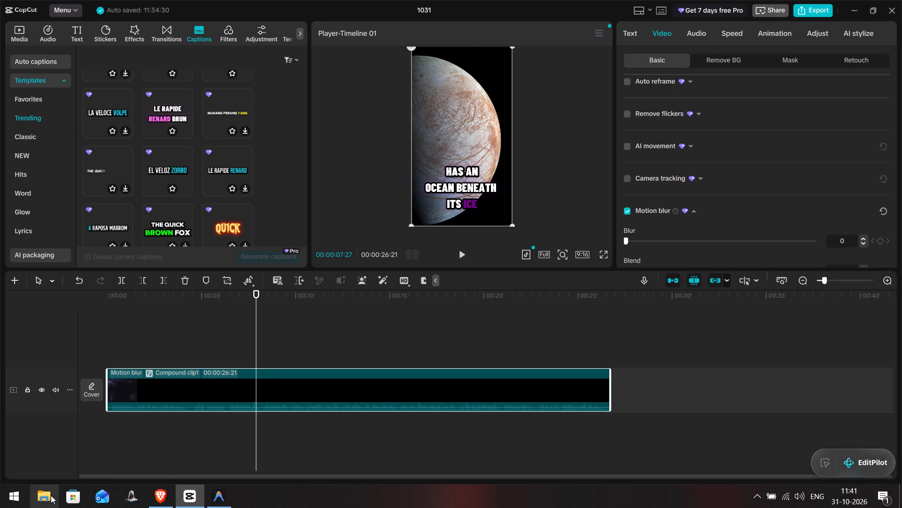
double_click(20, 36)
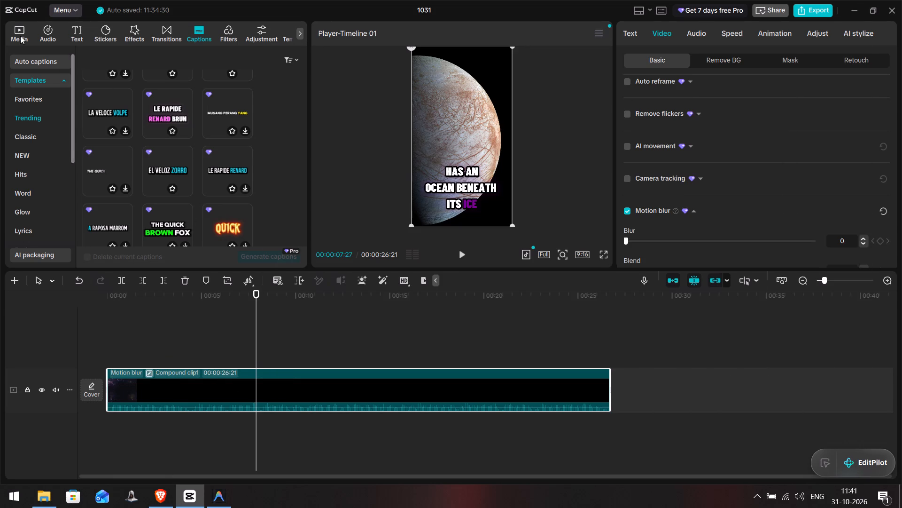
scroll(143, 158, down, 10)
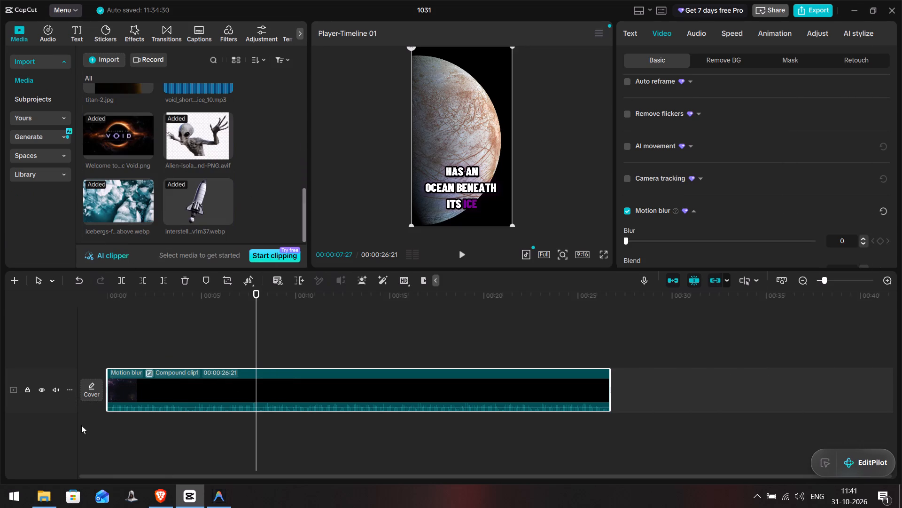
click(51, 501)
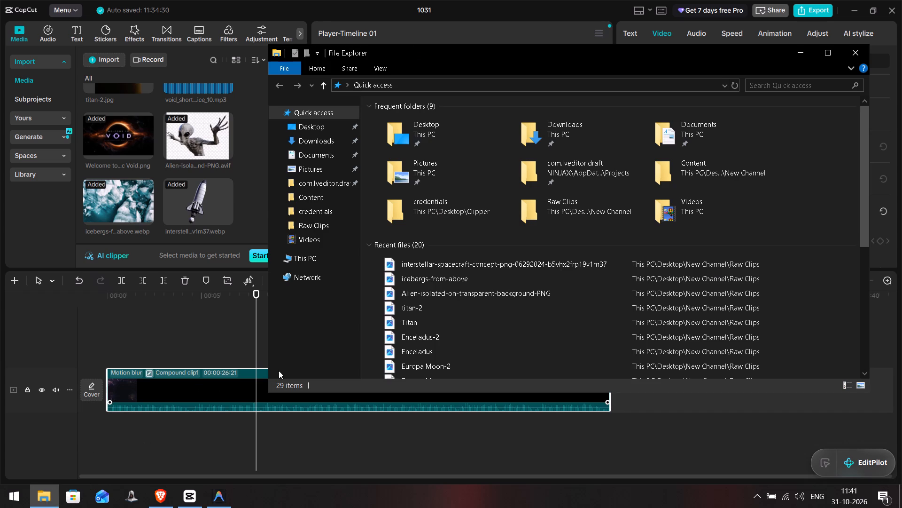
click(319, 183)
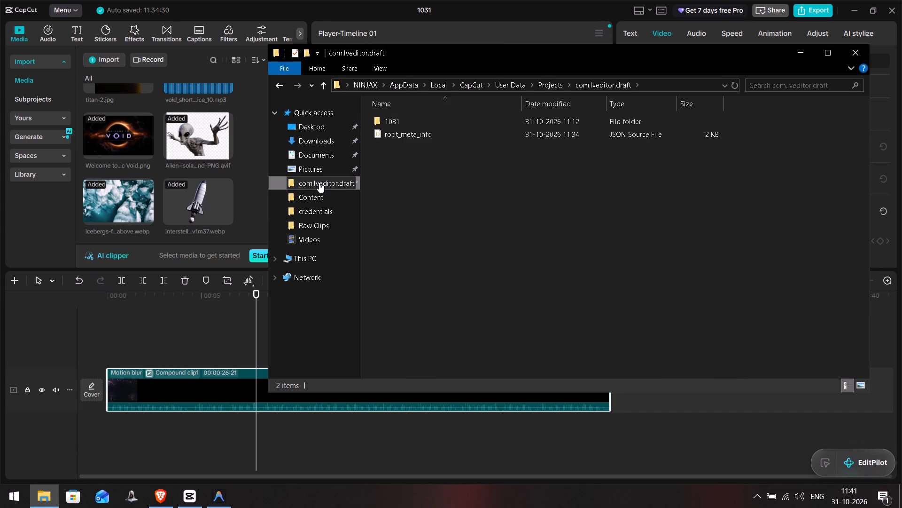
double_click(401, 122)
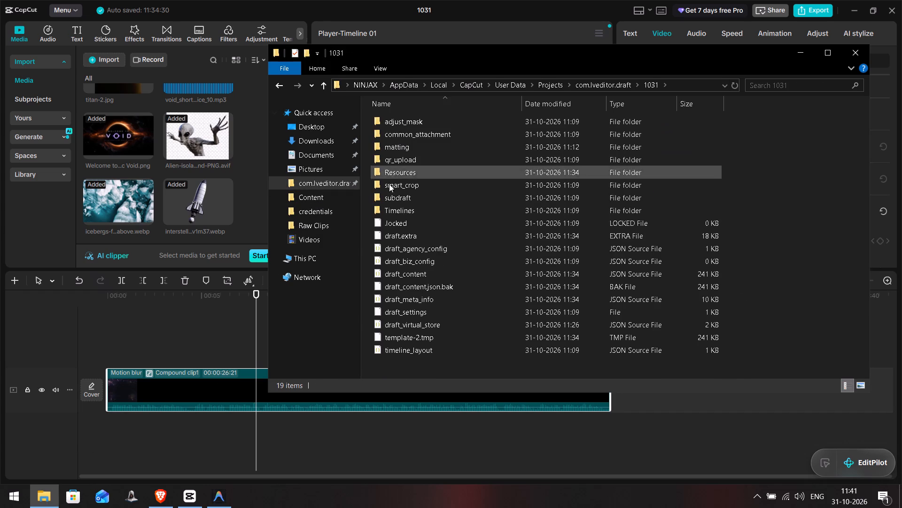
double_click(393, 175)
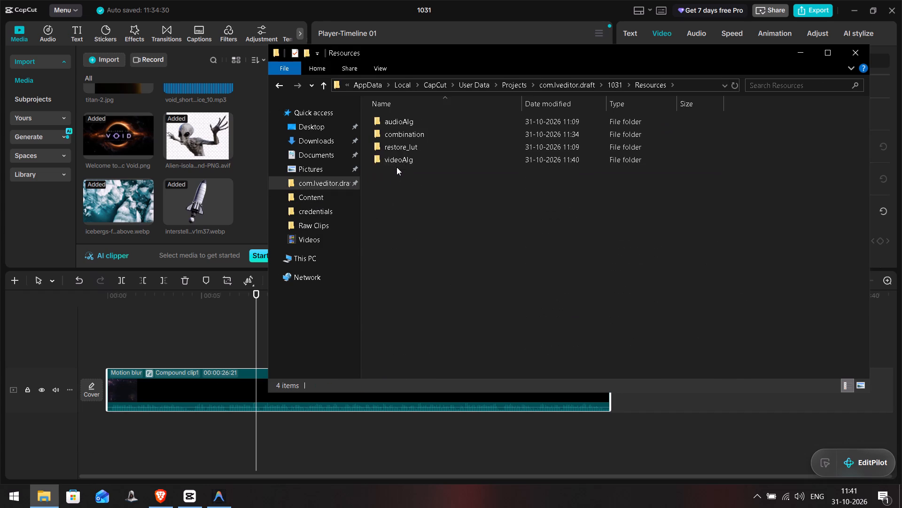
double_click(397, 161)
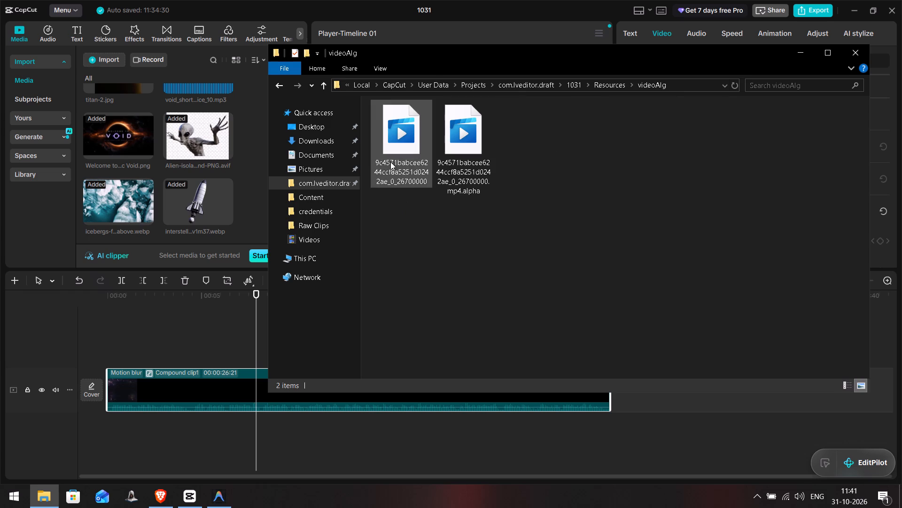
drag(390, 158, 231, 222)
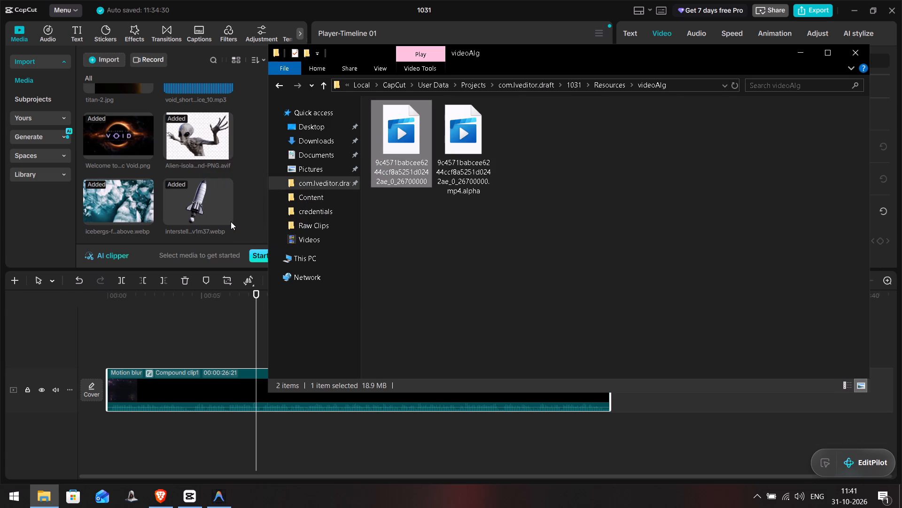
Replace the compound clip on the timeline with the newly imported 00:27 video.
scroll(214, 202, down, 7)
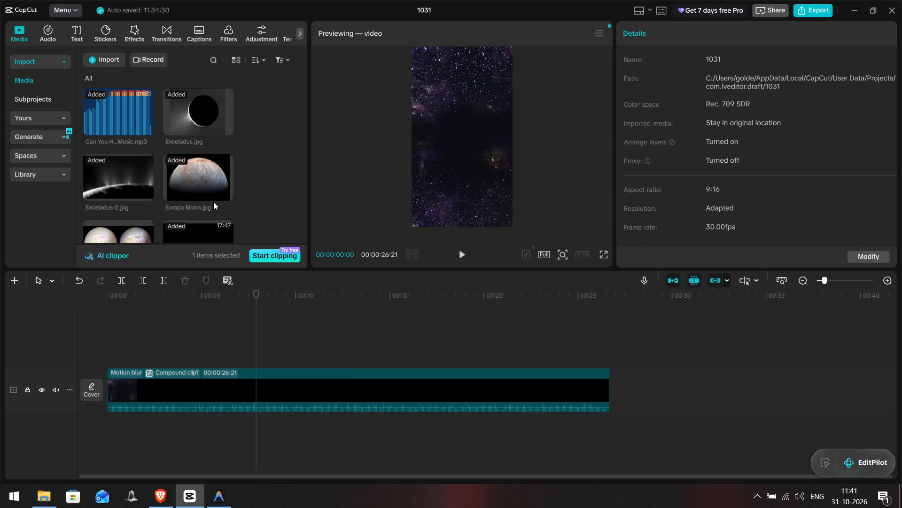
scroll(213, 203, down, 13)
scroll(256, 197, down, 4)
drag(124, 204, 152, 221)
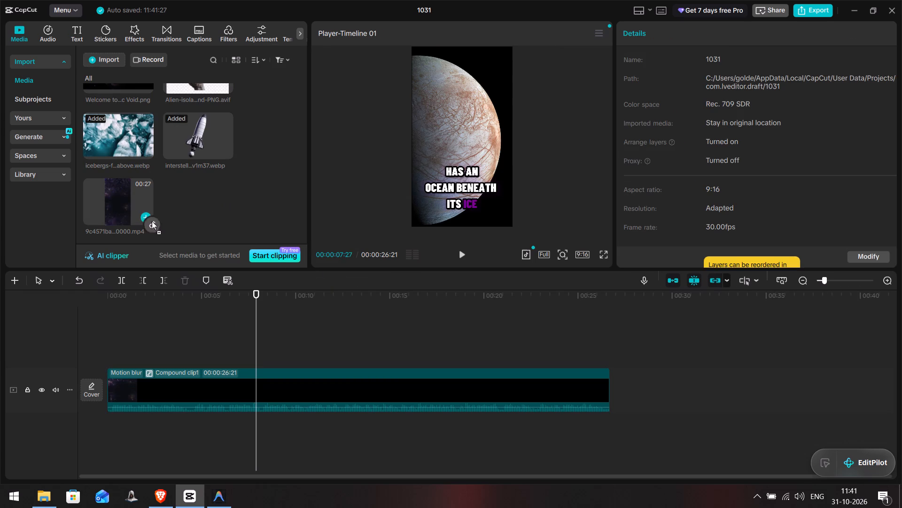
drag(152, 221, 257, 389)
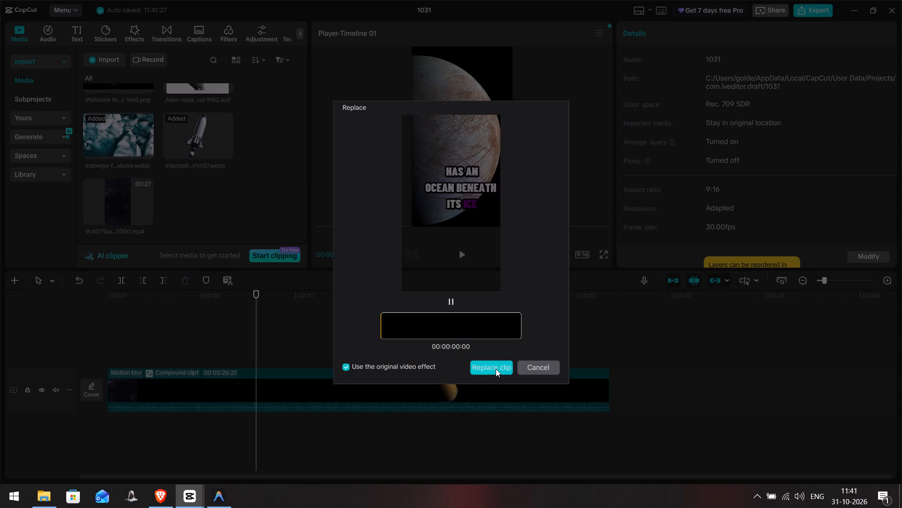
click(496, 369)
click(404, 278)
click(401, 284)
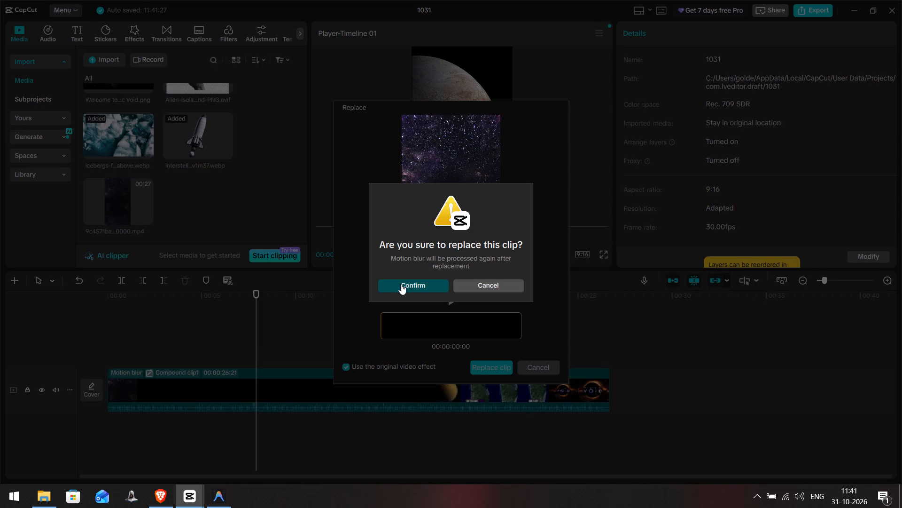
Turn off Motion blur on the replacement clip in the timeline.
click(376, 384)
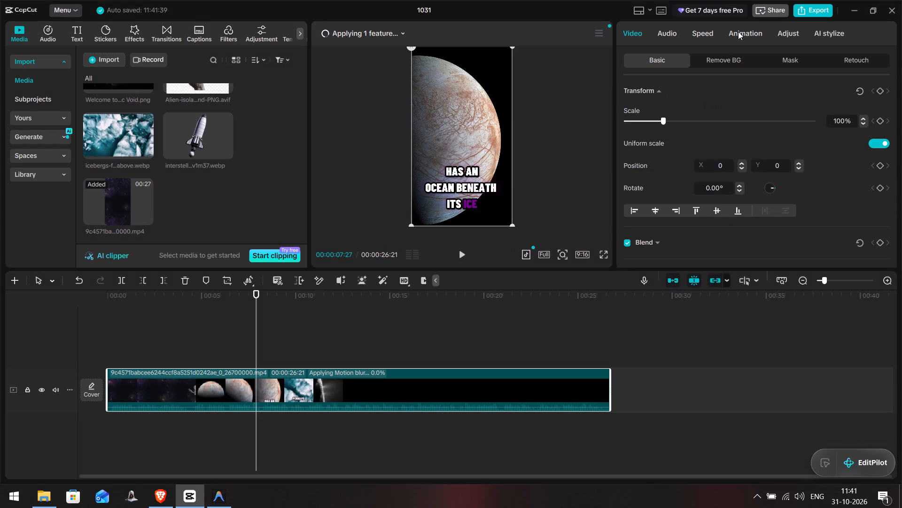
click(738, 32)
click(641, 36)
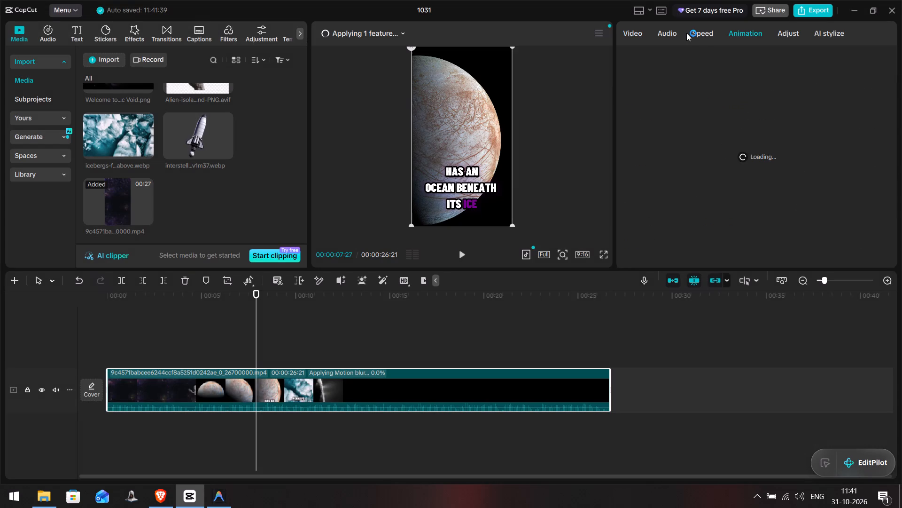
click(637, 34)
click(636, 37)
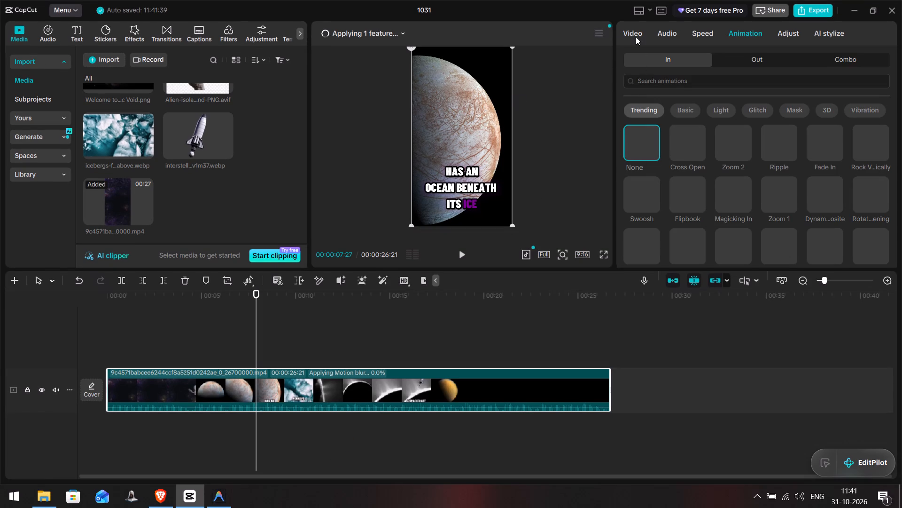
click(636, 32)
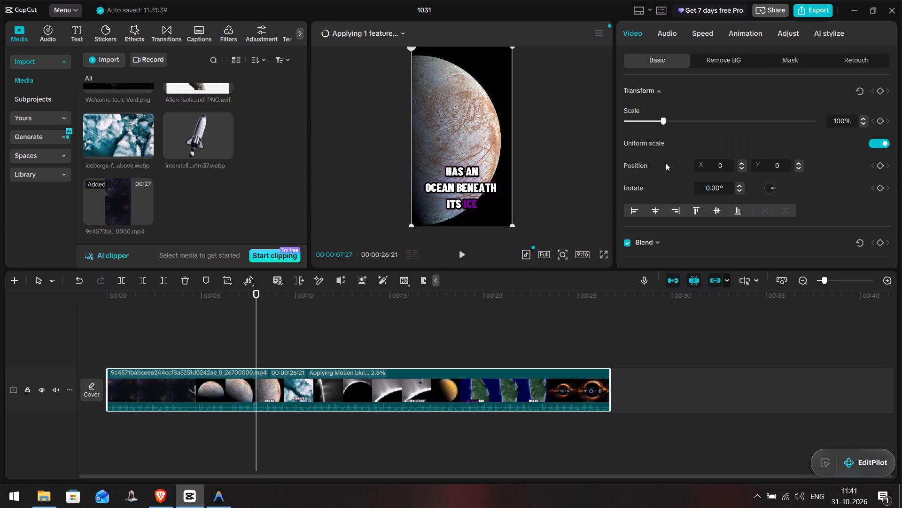
scroll(660, 167, down, 8)
scroll(729, 211, down, 6)
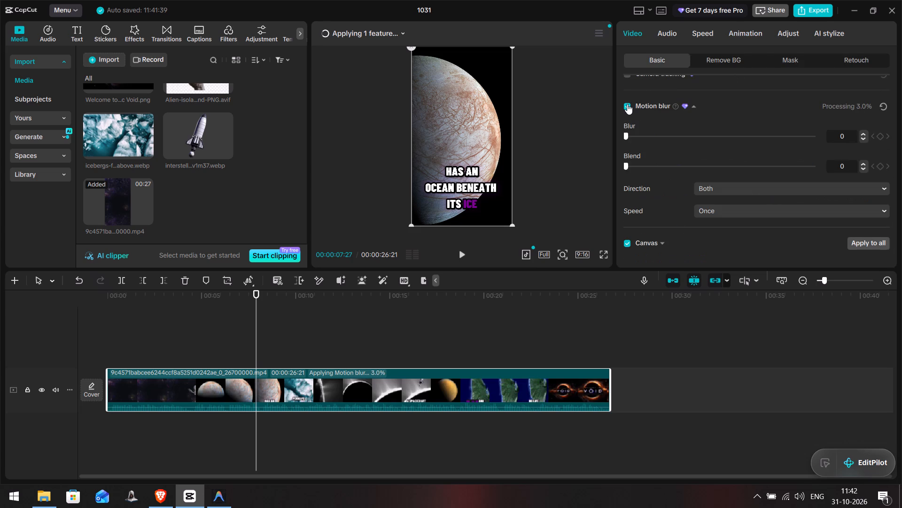
click(627, 104)
Export the video under the name Void_Short_10.
click(804, 9)
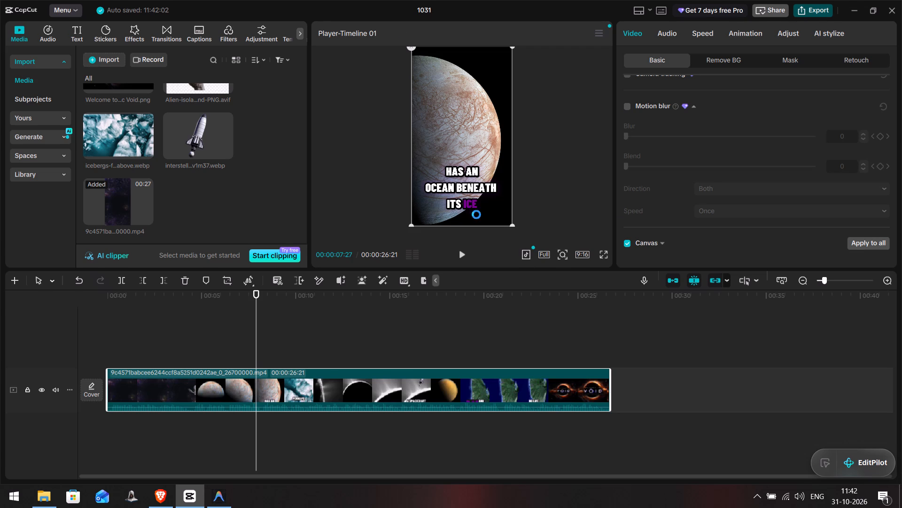
drag(543, 108, 535, 109)
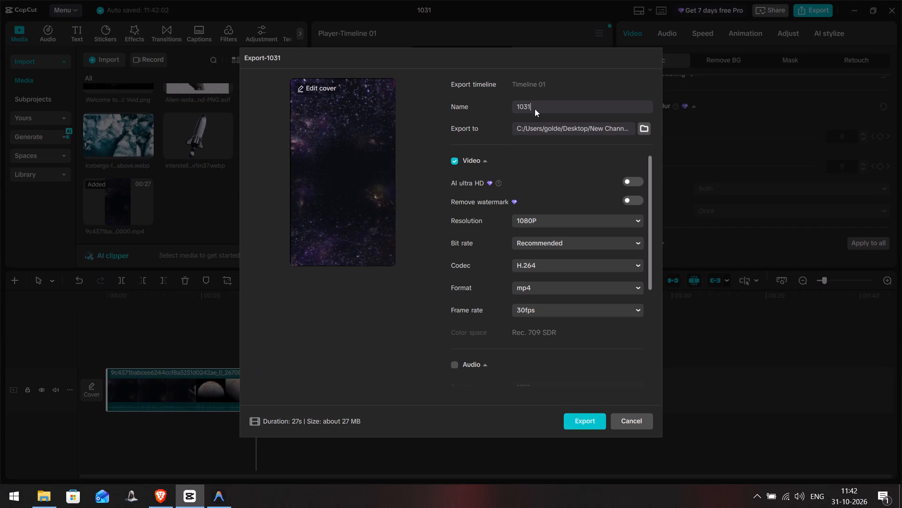
drag(535, 109, 488, 111)
text(Void)
text(_Short_10)
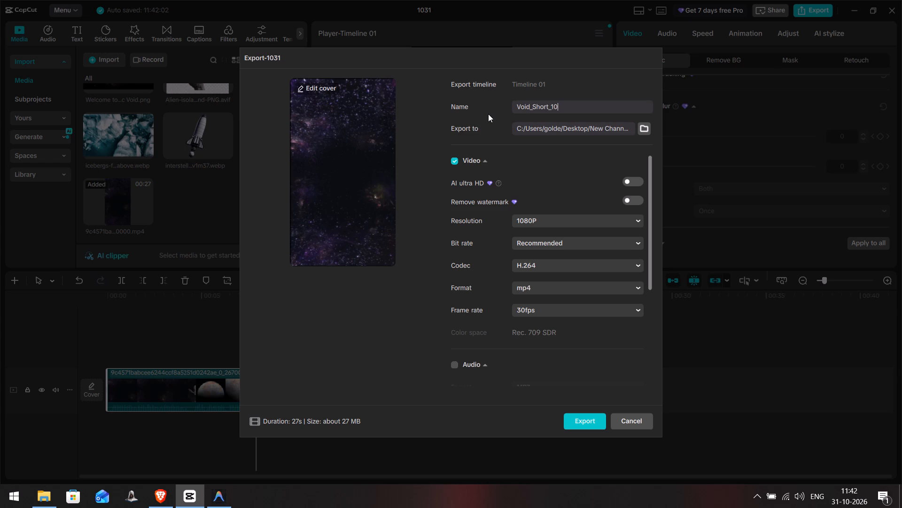
key(Return)
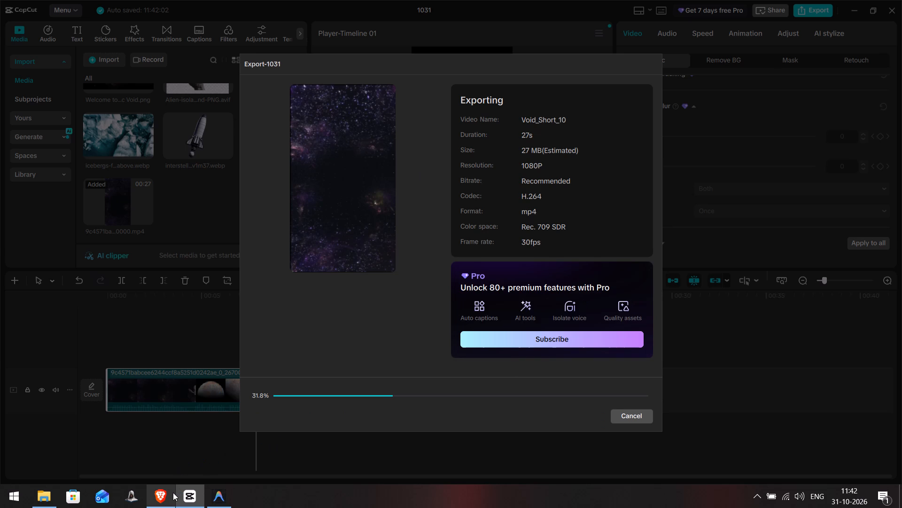
click(222, 500)
scroll(849, 330, down, 2)
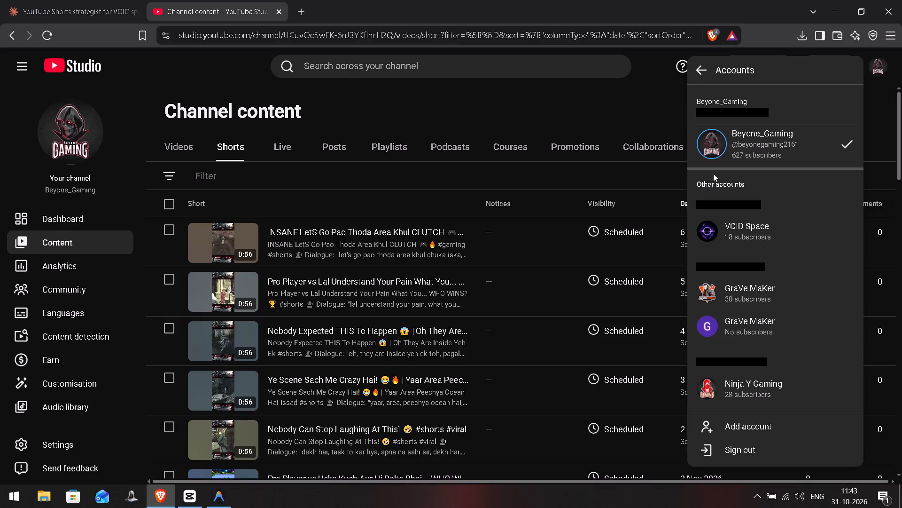
scroll(437, 300, down, 3)
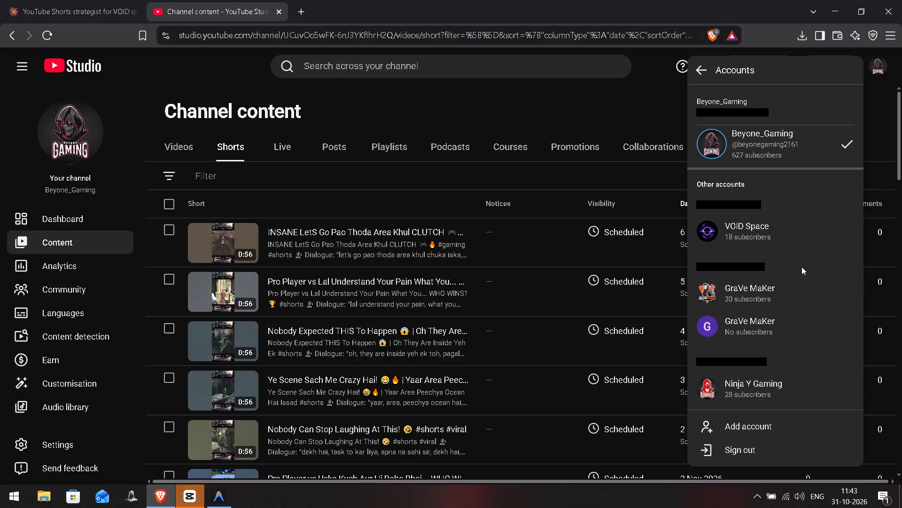
click(733, 232)
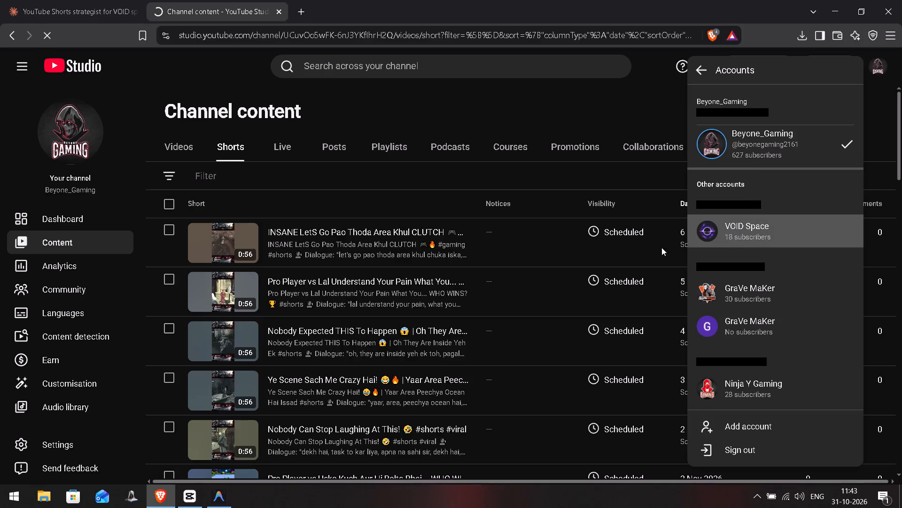
Return to CapCut, dismiss the finished export dialog and close the 1031 project's editor window.
click(189, 499)
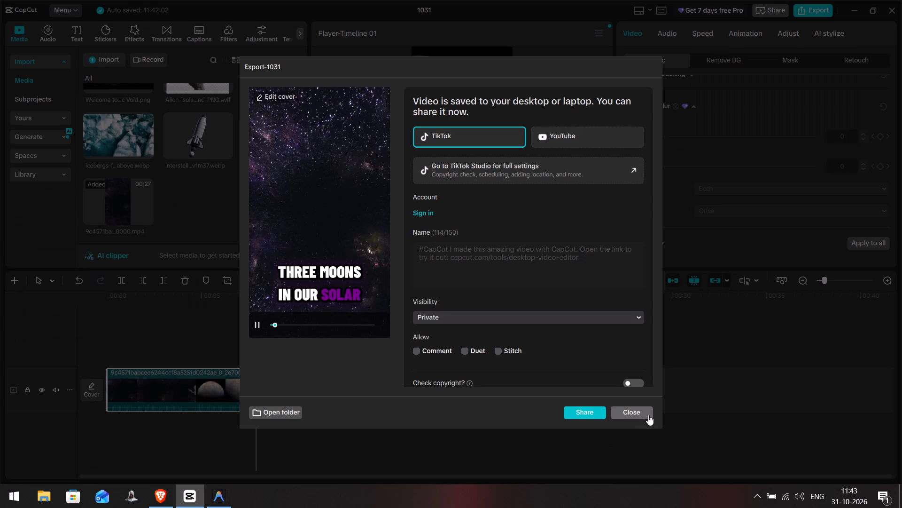
click(636, 413)
click(896, 11)
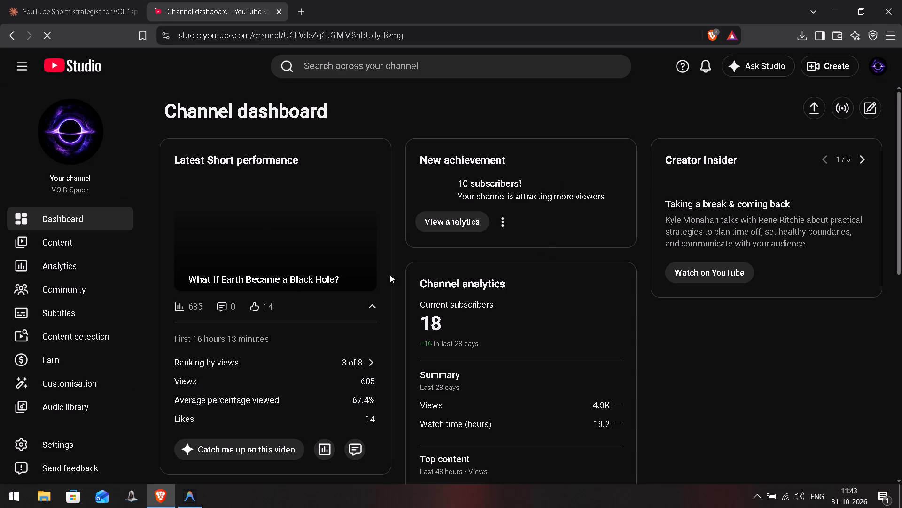
Examine the VOID Space dashboard's published videos and recent subscribers, and open the full subscriber list.
scroll(235, 348, down, 5)
scroll(349, 337, down, 2)
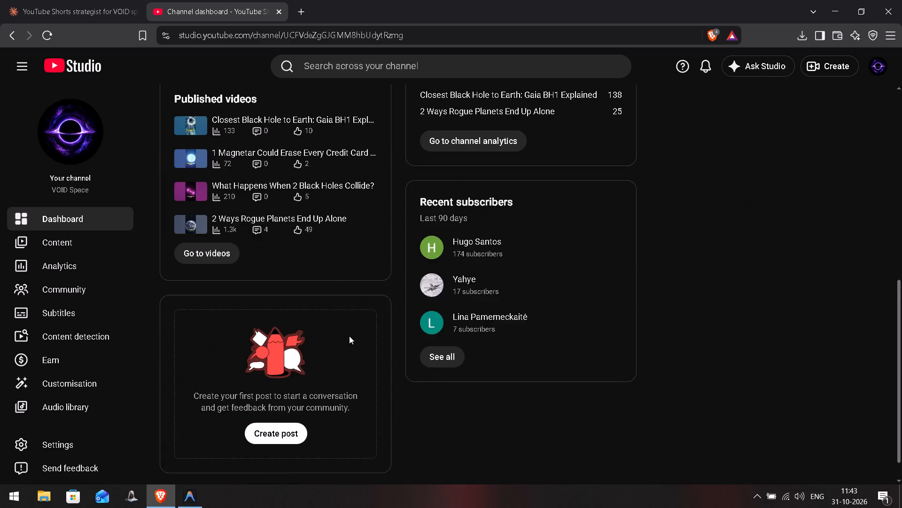
scroll(349, 336, down, 1)
scroll(349, 336, up, 1)
scroll(349, 336, down, 3)
scroll(349, 336, up, 3)
scroll(349, 336, down, 4)
scroll(349, 336, up, 8)
scroll(349, 336, down, 8)
scroll(350, 335, up, 8)
scroll(350, 335, down, 9)
click(438, 328)
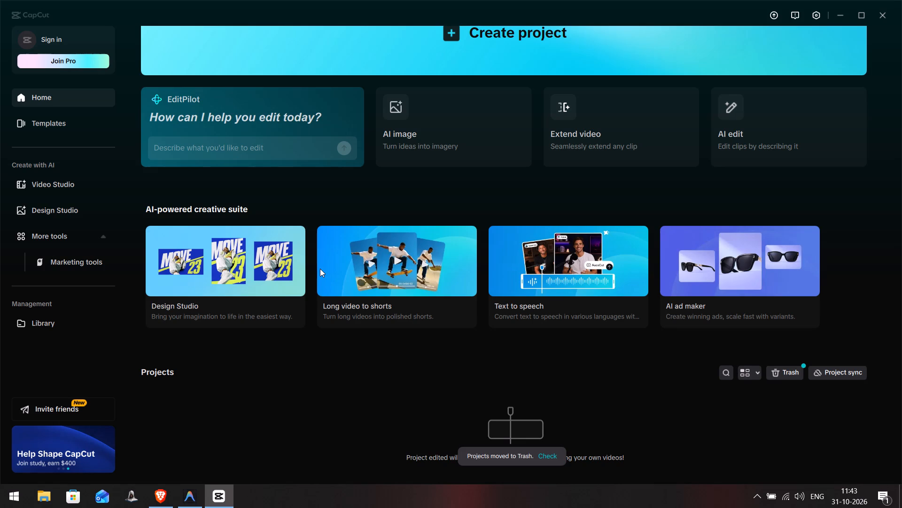
Close the CapCut home window.
click(885, 15)
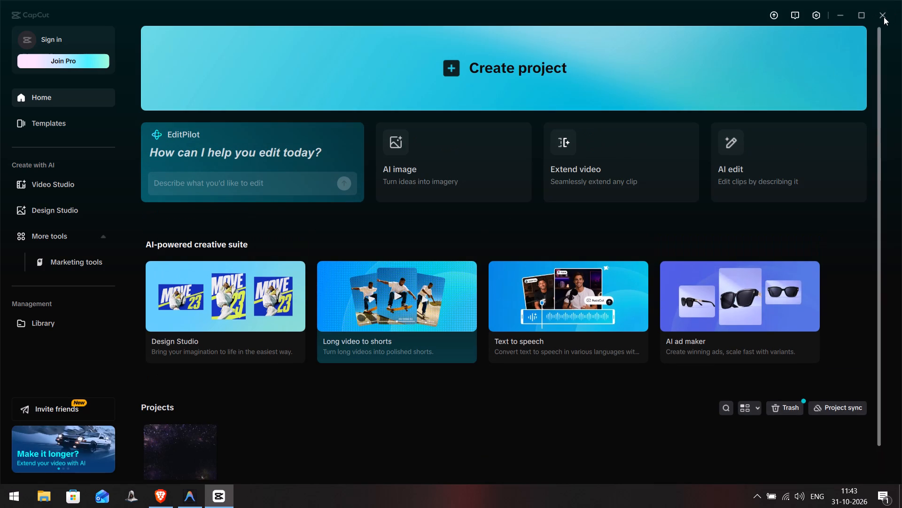
click(883, 16)
Close the subscriber list and review the latest Short's performance and the channel analytics on the VOID Space dashboard.
click(273, 407)
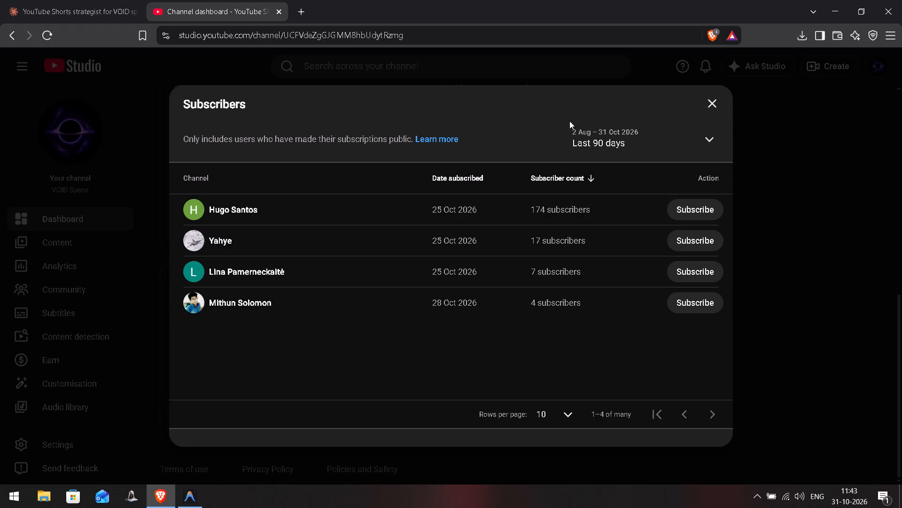
click(708, 98)
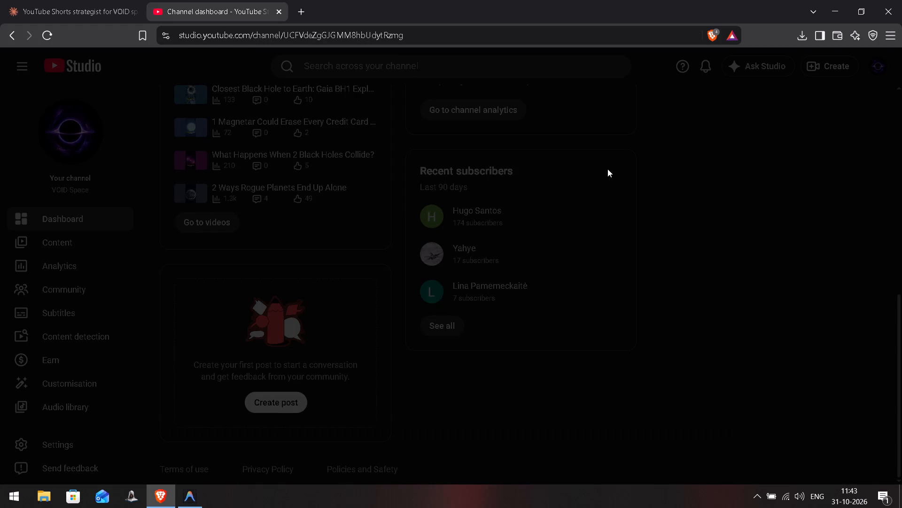
scroll(319, 401, down, 1)
scroll(317, 401, up, 4)
scroll(317, 396, down, 2)
scroll(318, 394, up, 8)
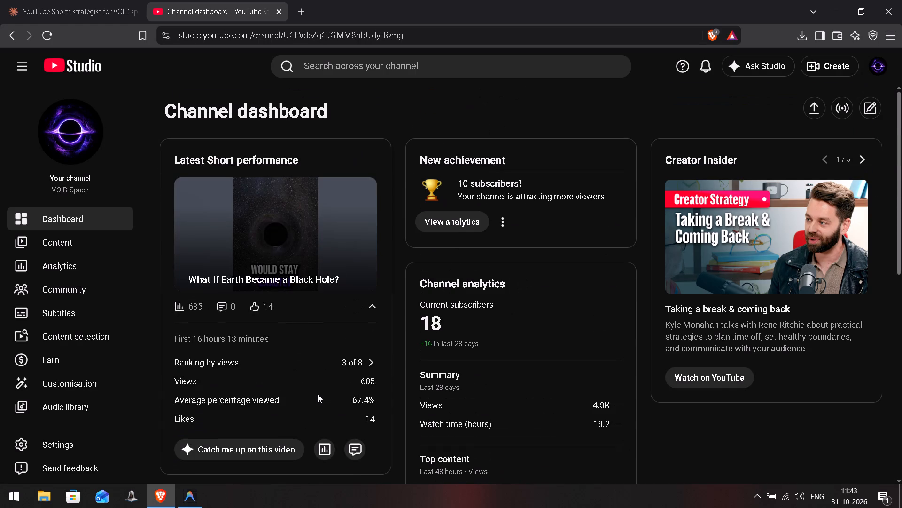
drag(182, 306, 198, 306)
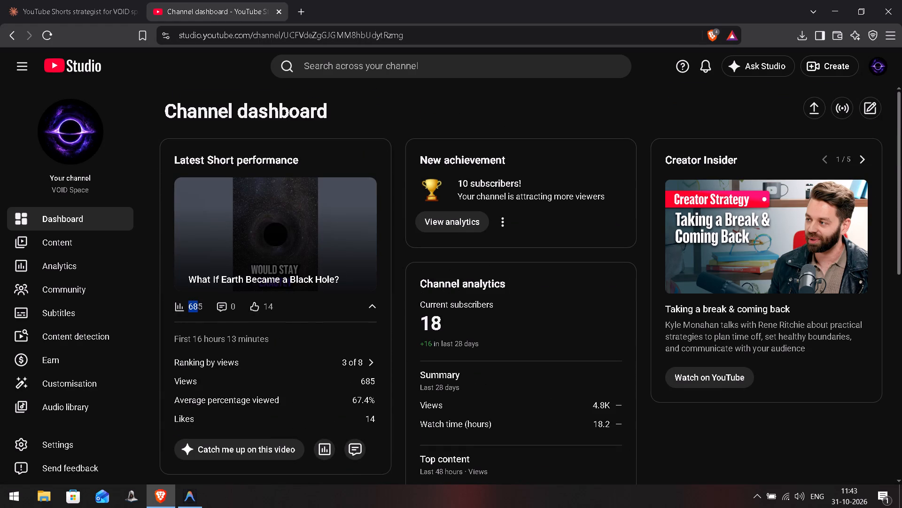
click(199, 306)
scroll(358, 406, down, 1)
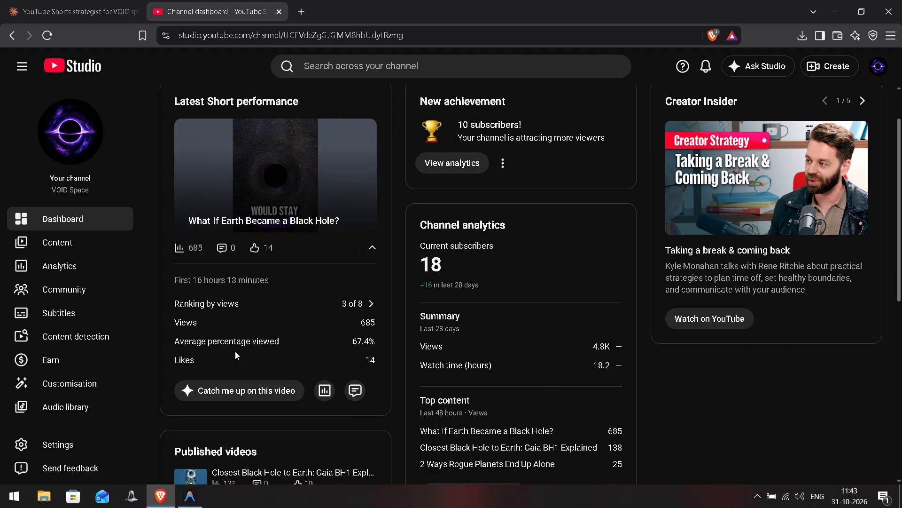
scroll(710, 302, down, 2)
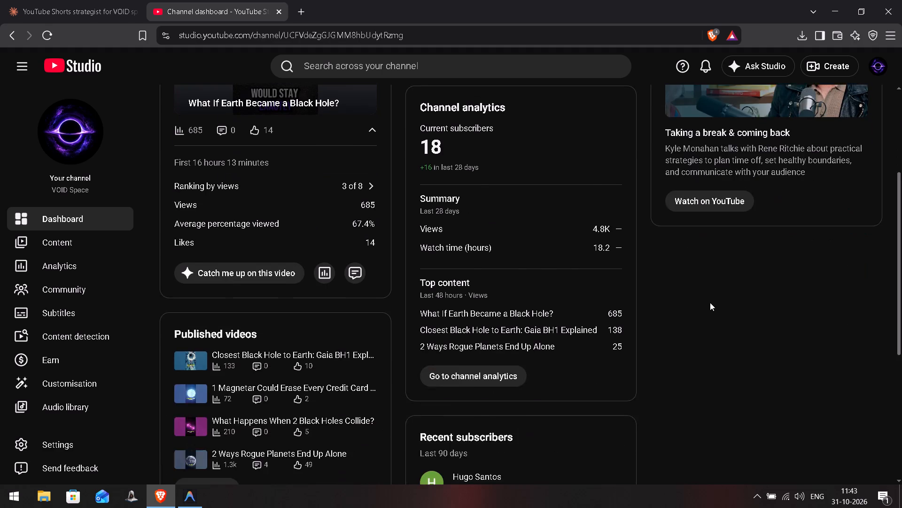
scroll(710, 302, down, 5)
scroll(711, 302, up, 9)
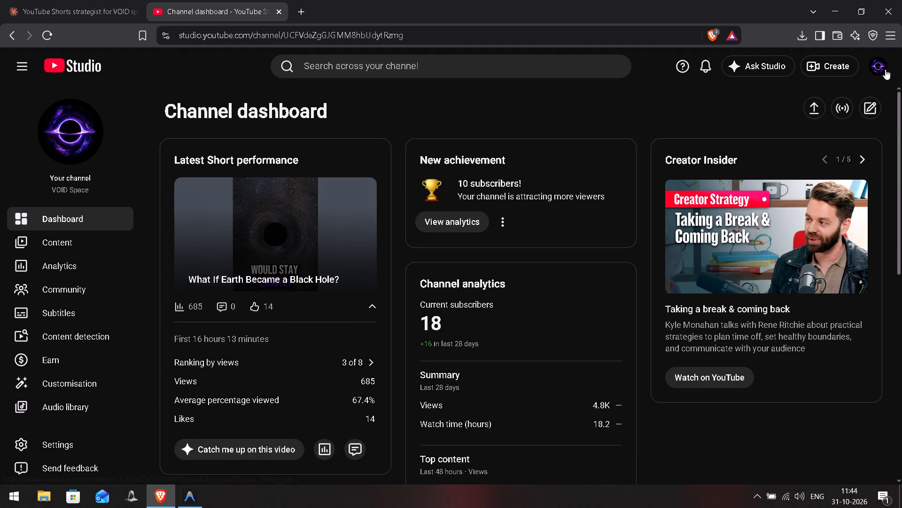